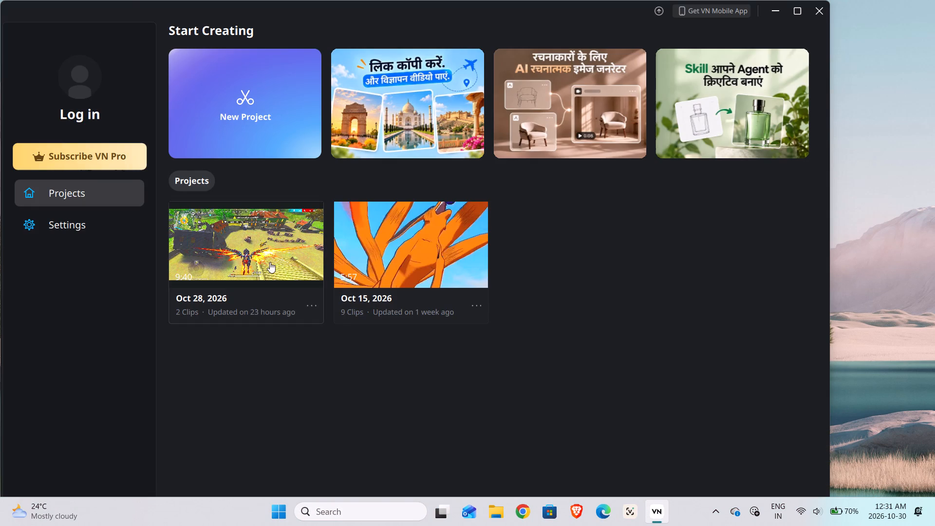
Create a new video project.
left_click(262, 115)
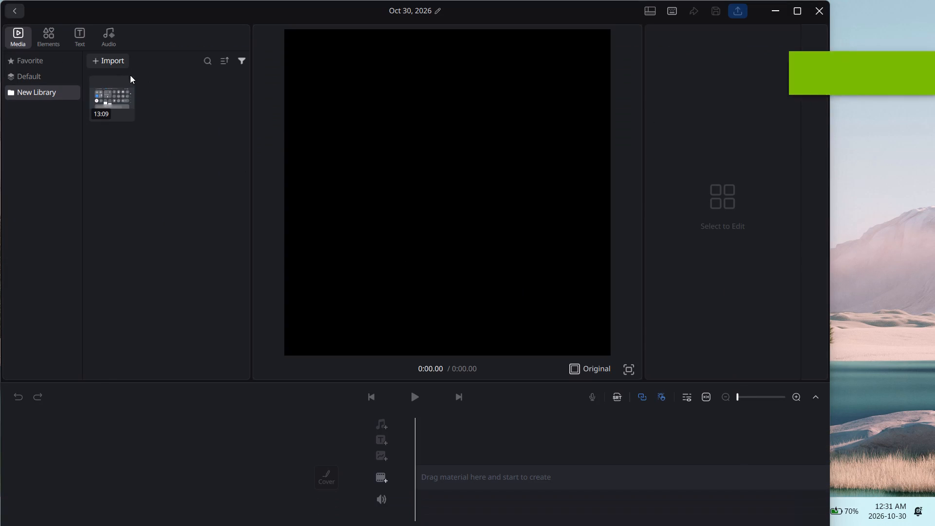
Delete the 13:09 video from the New Library media collection.
right_click(113, 100)
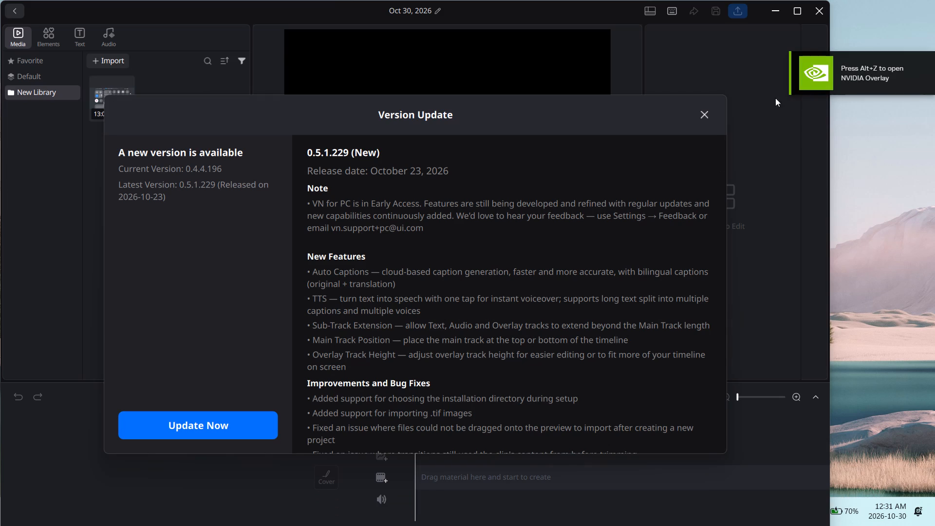
left_click(701, 109)
right_click(112, 100)
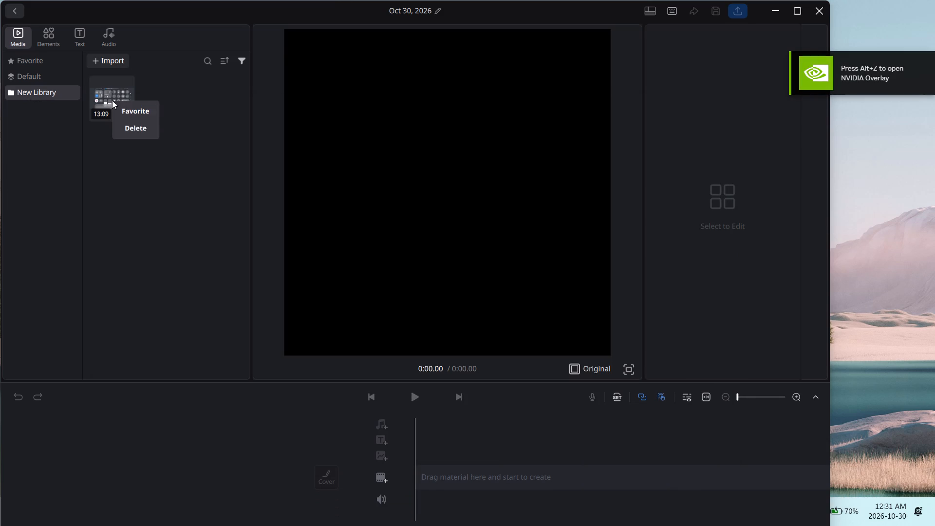
left_click(140, 125)
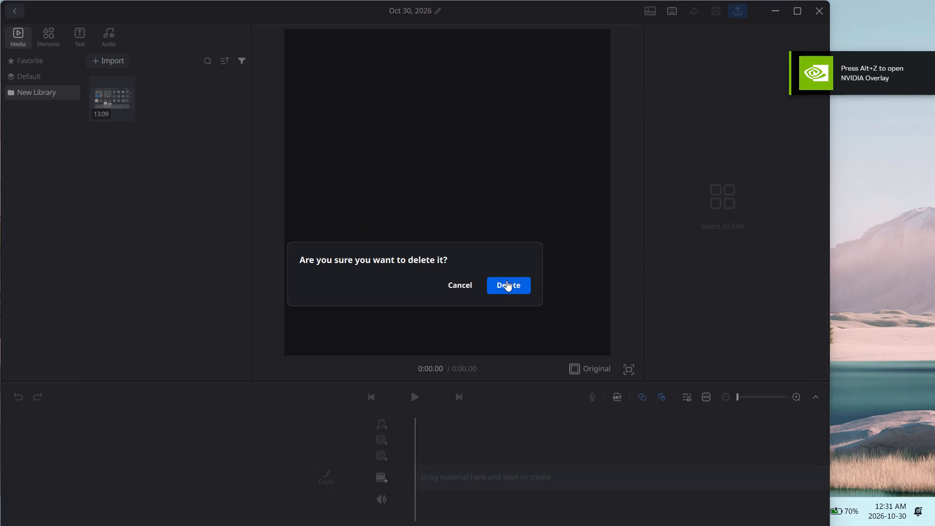
left_click(506, 281)
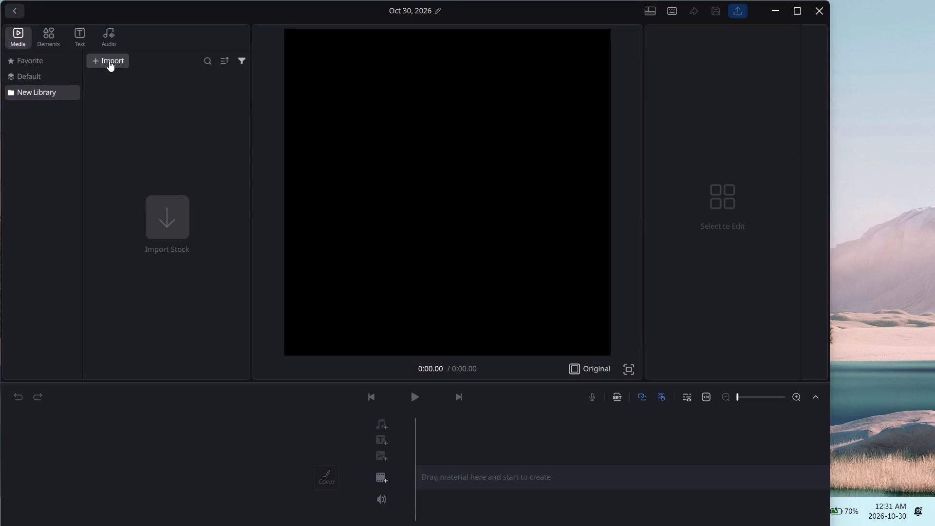
Maximize the editor window and import the video XCKT4059 from the Downloads folder into New Library.
left_click(109, 61)
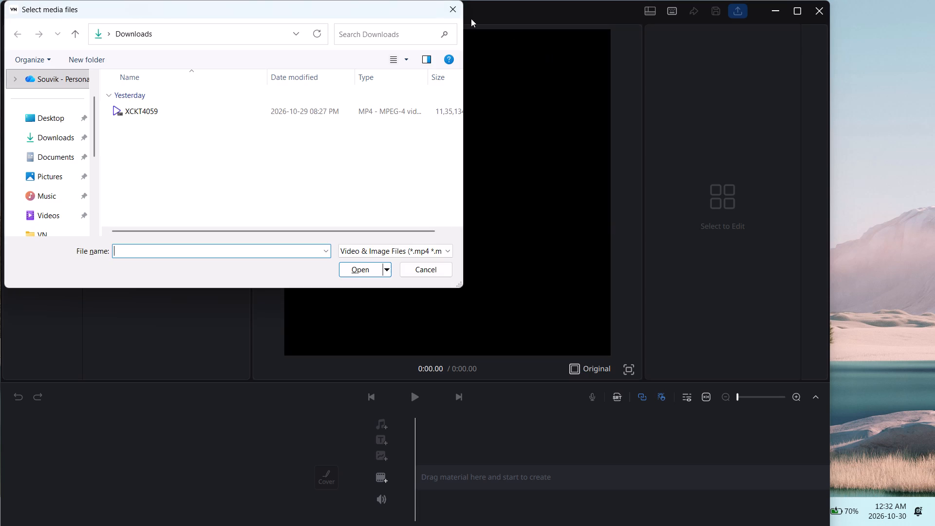
left_click(456, 15)
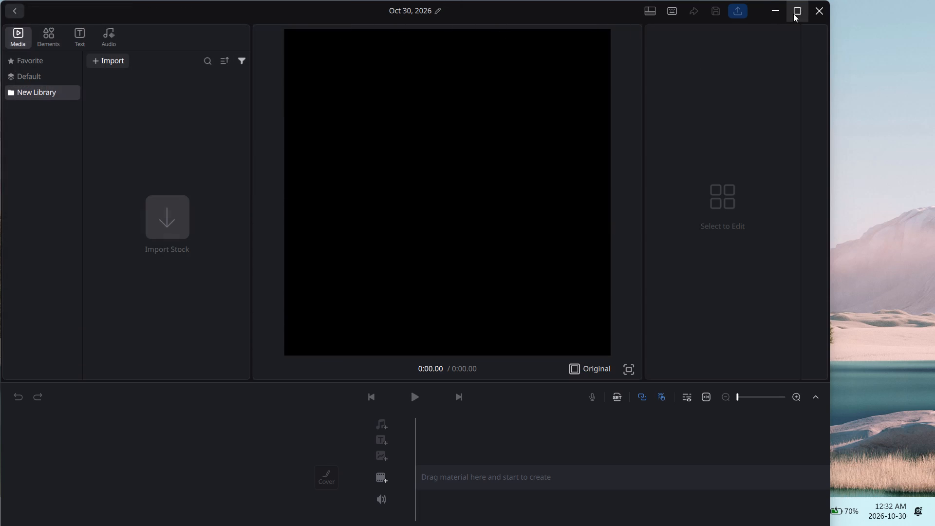
left_click(793, 14)
left_click(109, 63)
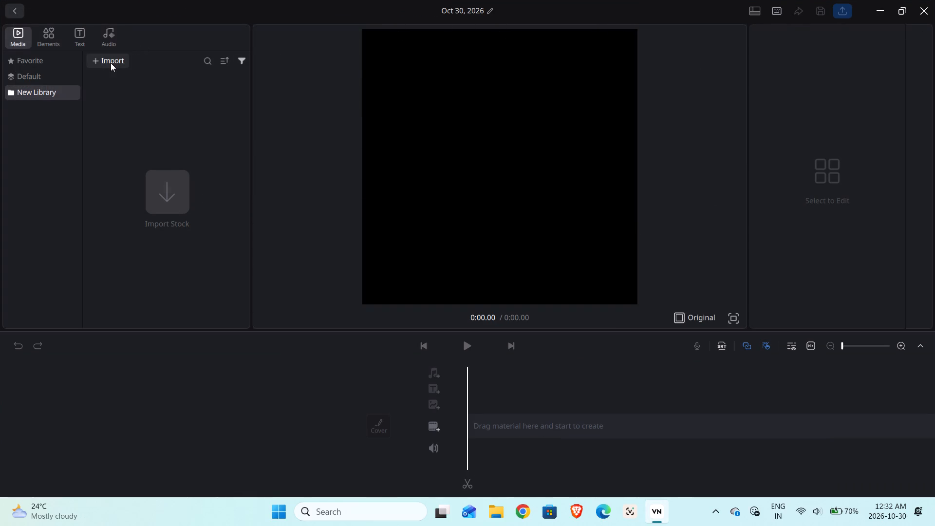
left_click(153, 112)
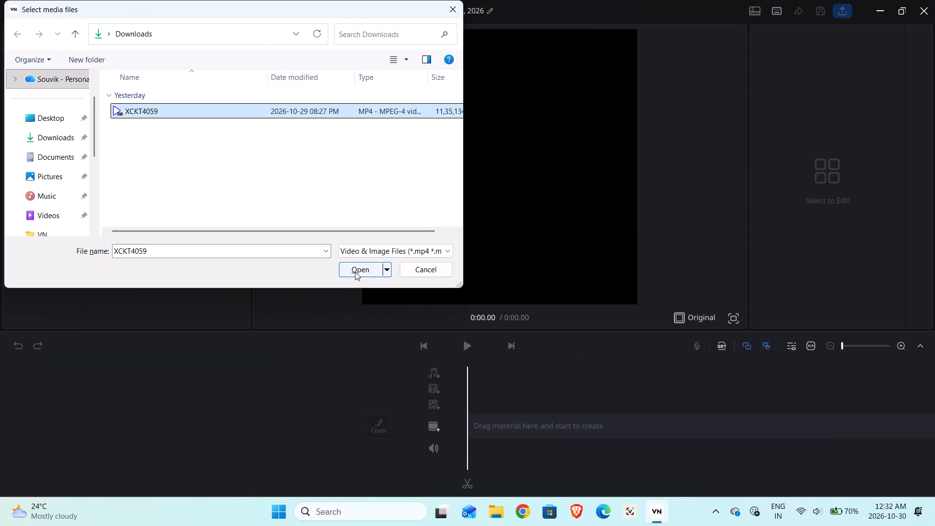
left_click(356, 272)
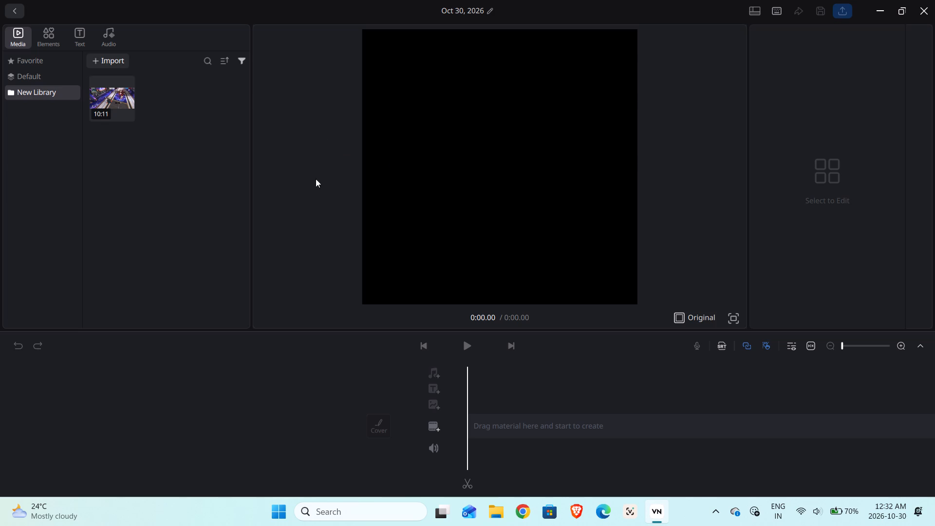
Place the imported 10:11 video at the start of the main timeline track.
left_click_drag(117, 102, 547, 434)
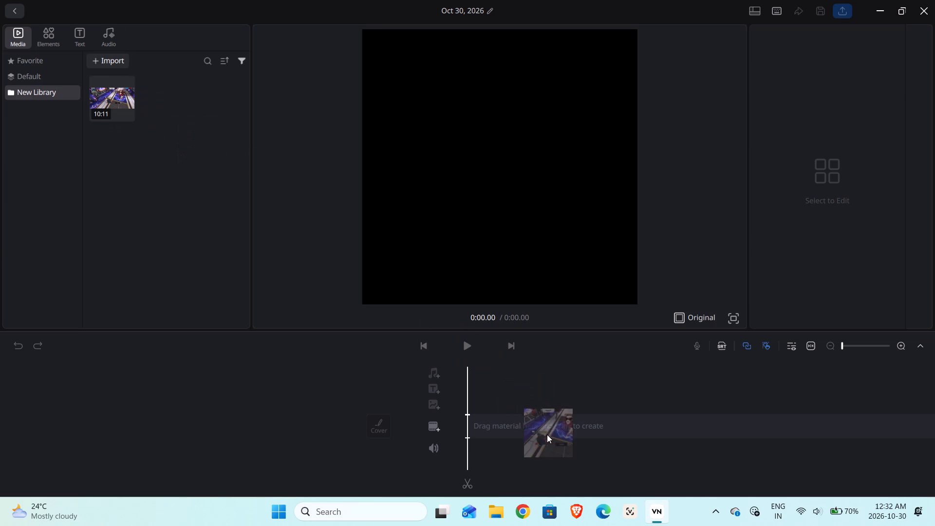
left_click_drag(547, 434, 545, 434)
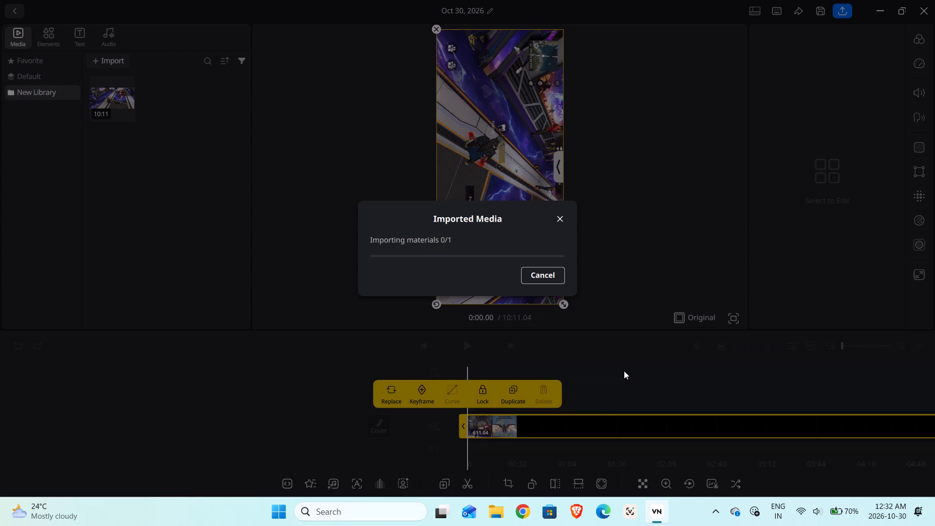
left_click(611, 375)
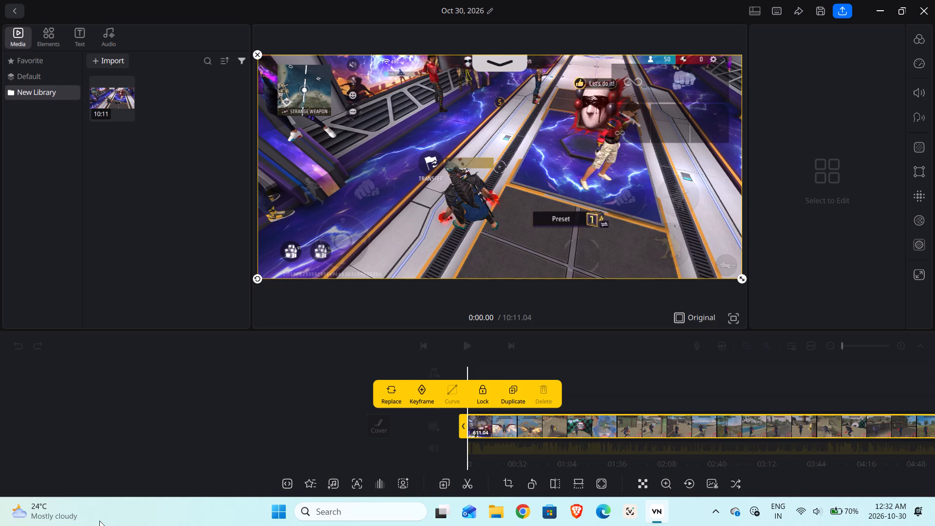
right_click(934, 525)
Set the project's aspect ratio to 16:9.
left_click(679, 324)
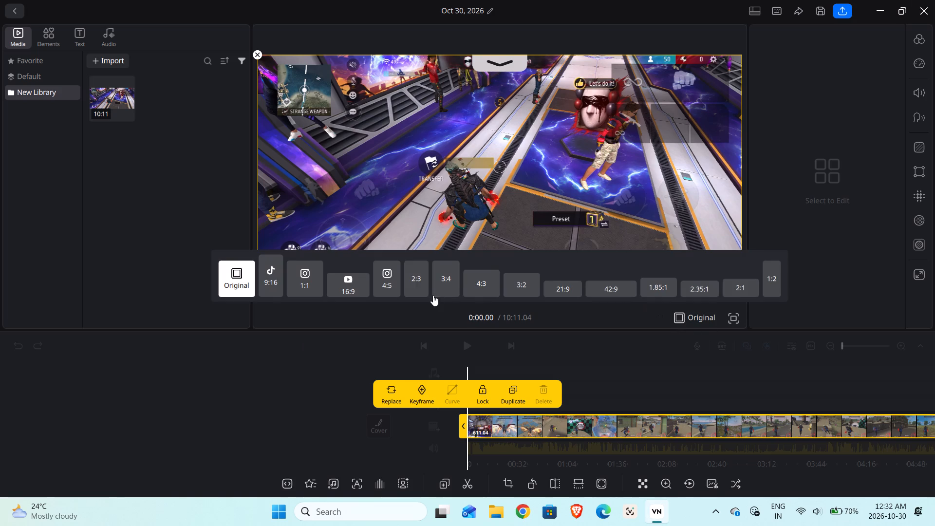
left_click(355, 287)
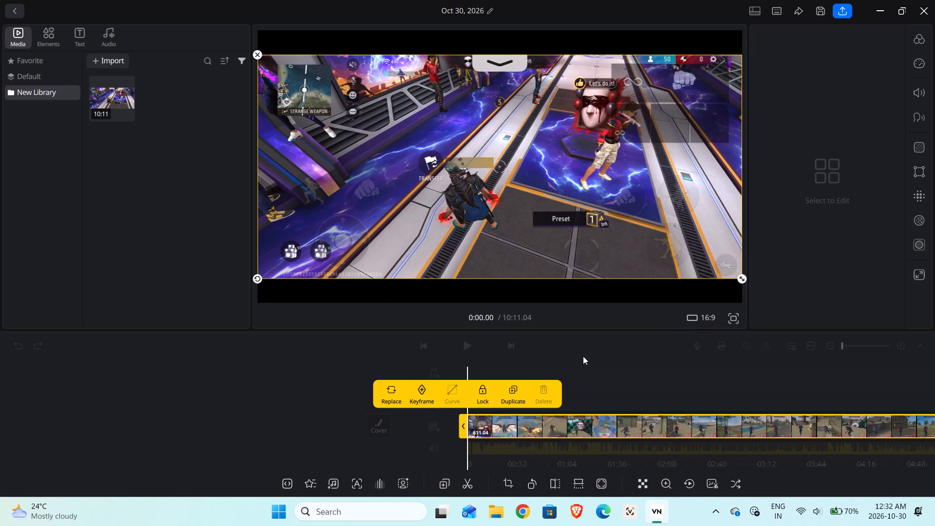
left_click(583, 356)
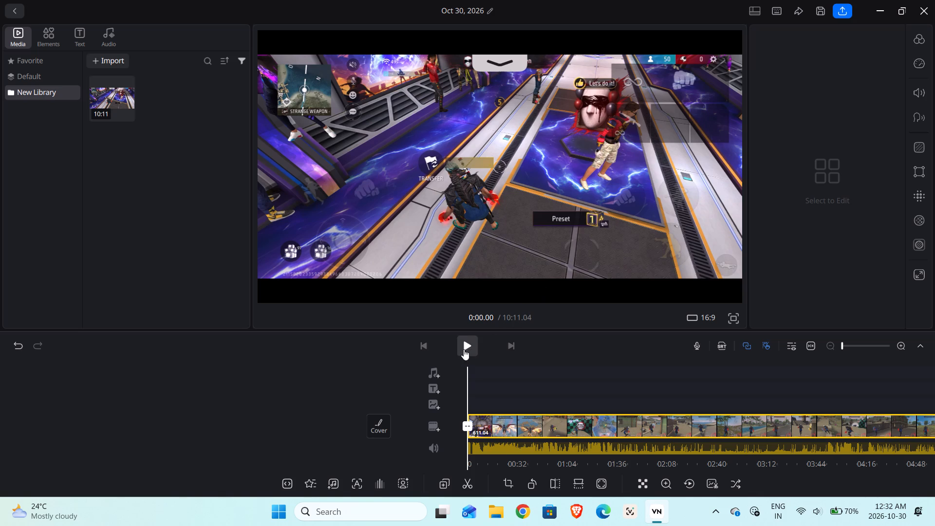
Split the clip at about 0:41.56, just before the player lands, and delete the opening part.
left_click(811, 514)
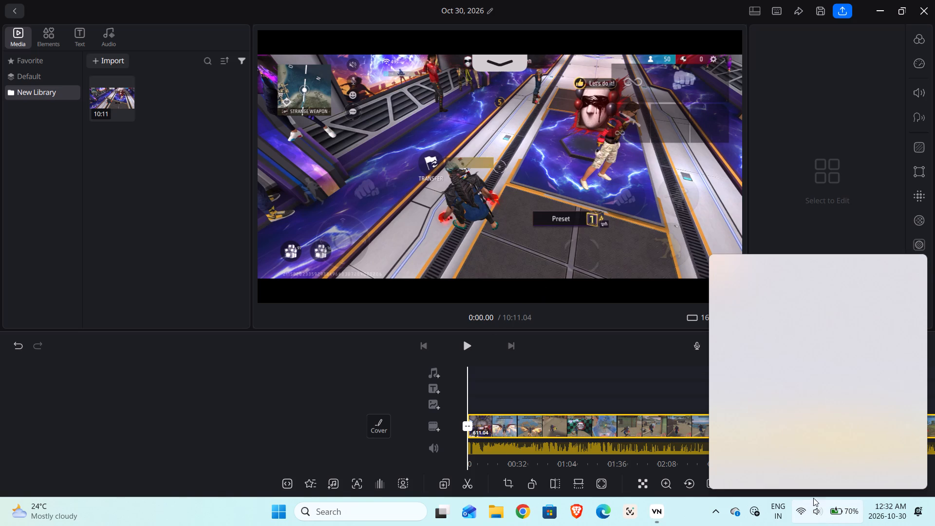
left_click(389, 357)
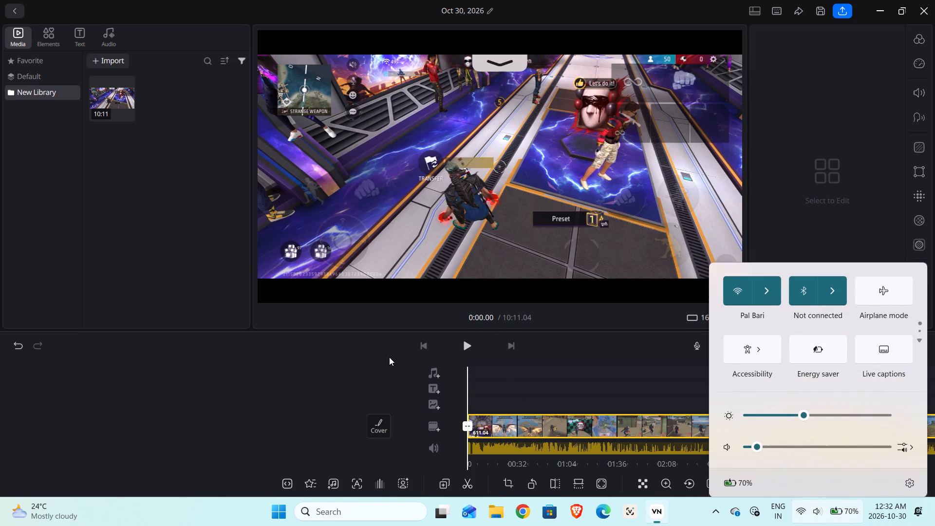
left_click(463, 351)
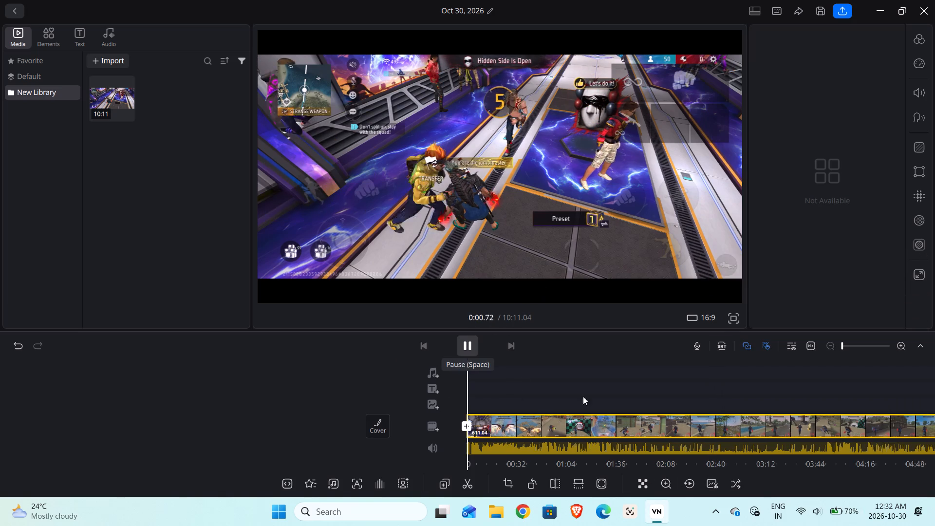
left_click_drag(600, 384, 526, 387)
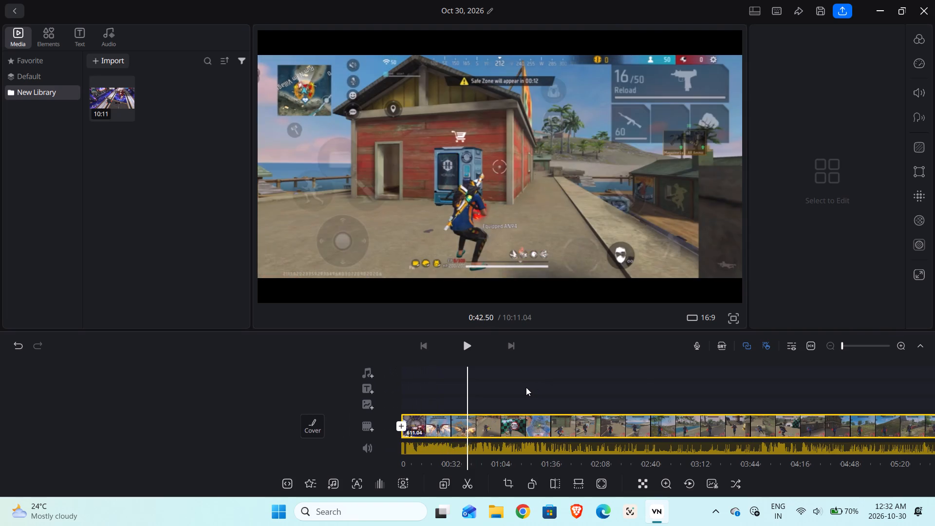
left_click_drag(526, 387, 549, 391)
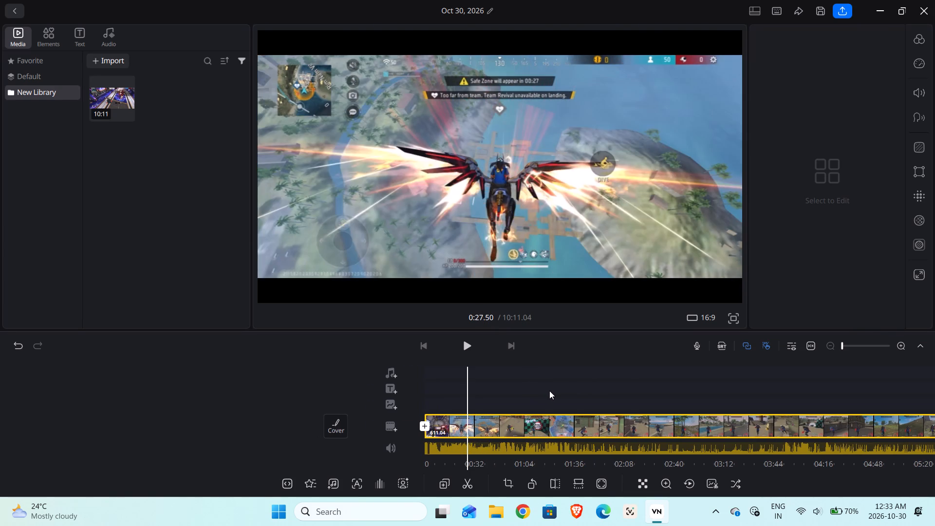
left_click_drag(549, 391, 529, 389)
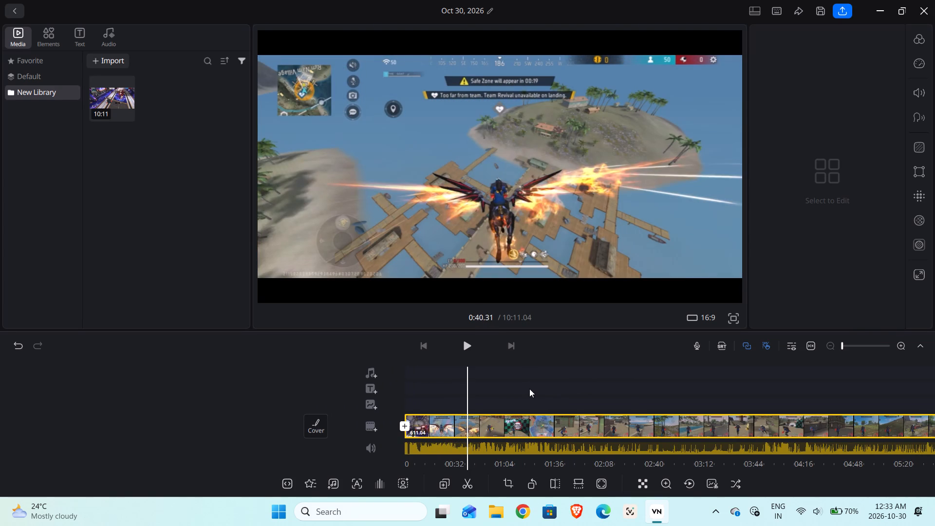
left_click_drag(529, 389, 529, 387)
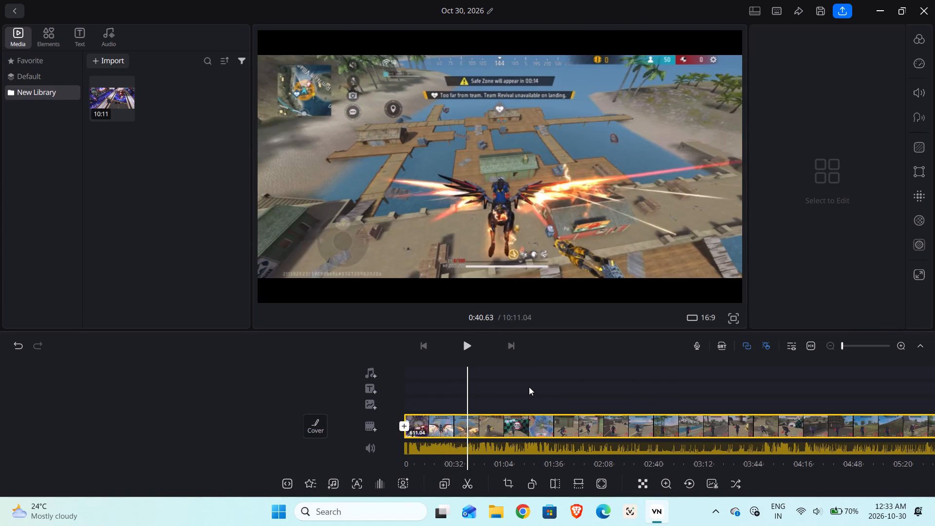
left_click_drag(529, 387, 527, 387)
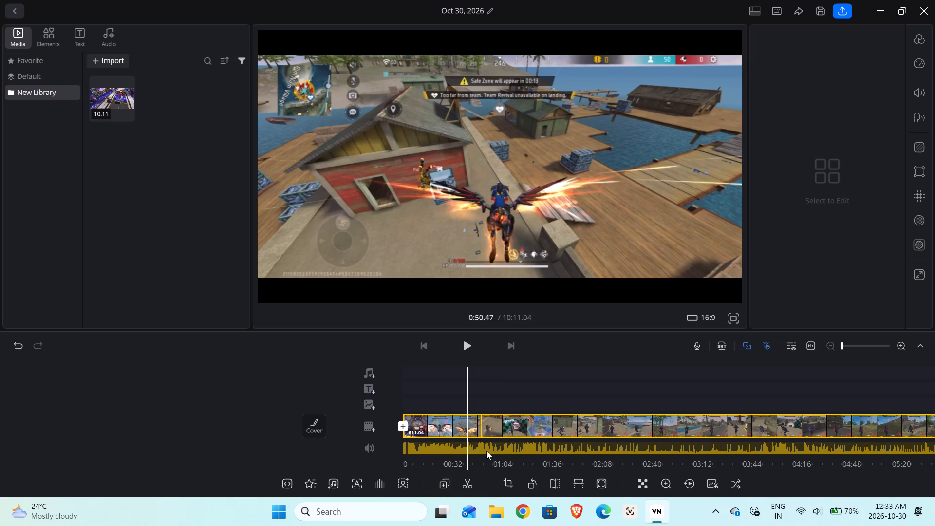
left_click(472, 485)
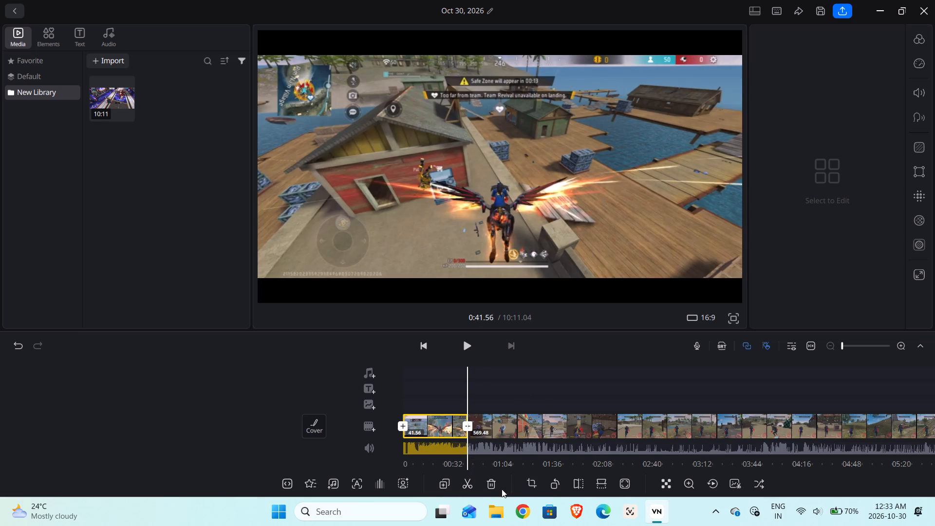
left_click(494, 488)
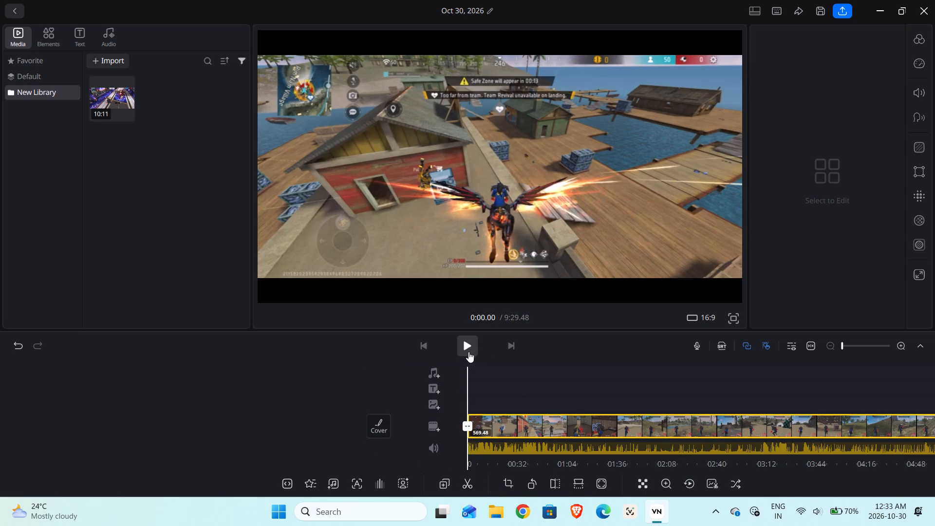
Play the trimmed clip to about 0:54 and set its exposure to +8, contrast to +4 and brightness to 0.
left_click(467, 350)
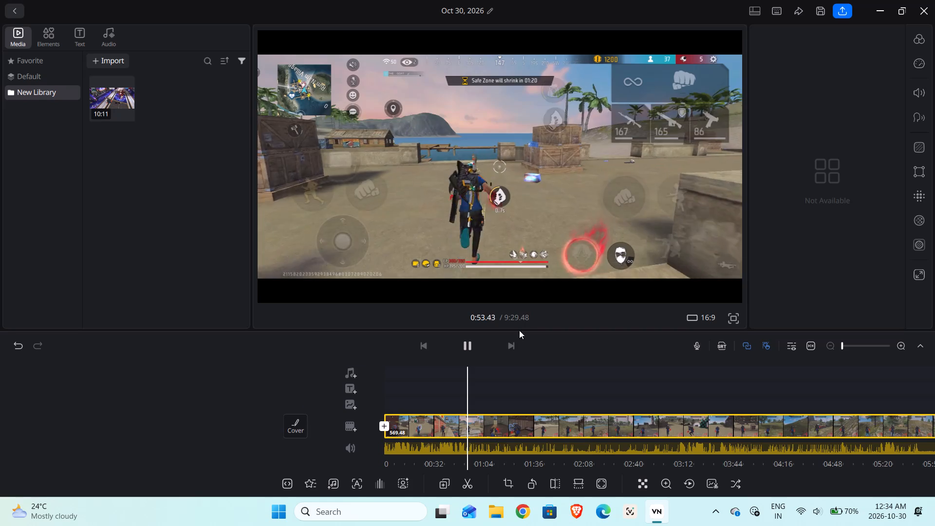
left_click(466, 346)
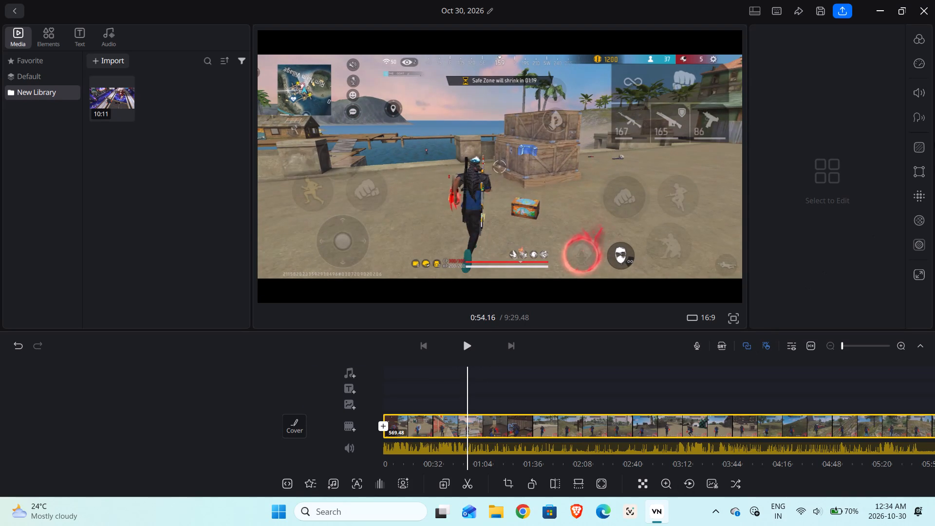
left_click(923, 31)
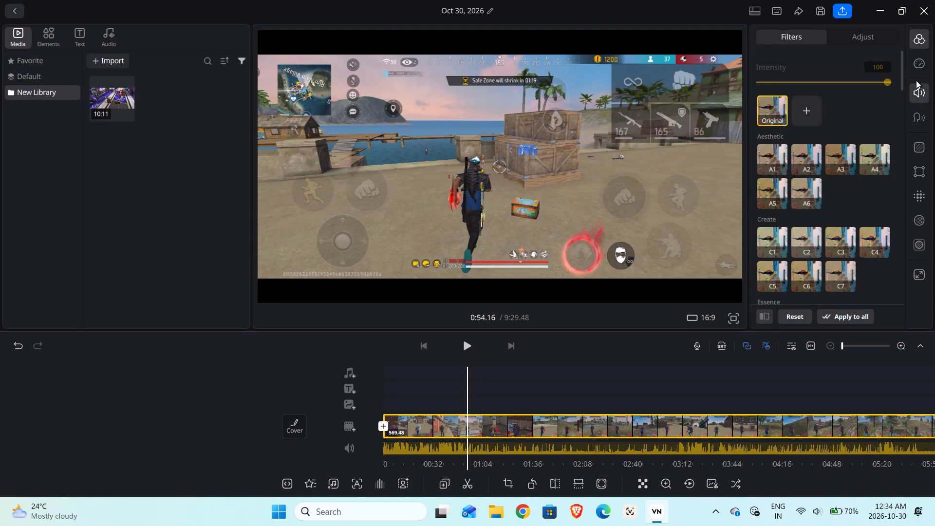
left_click(871, 36)
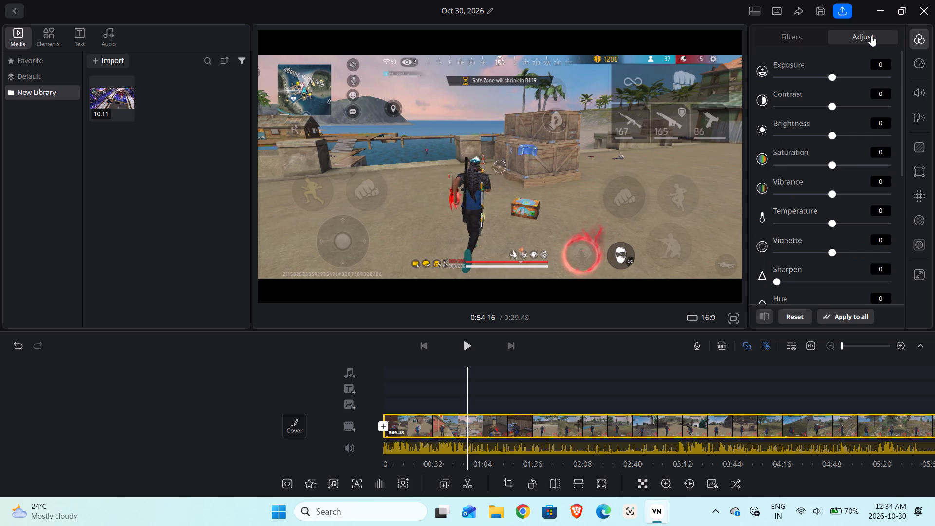
left_click_drag(832, 75, 842, 75)
left_click_drag(842, 75, 844, 75)
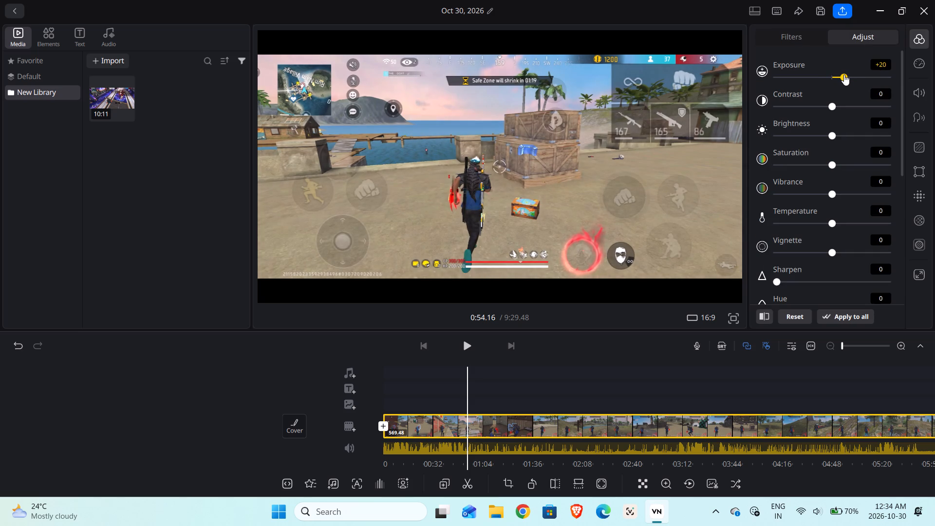
left_click_drag(844, 75, 837, 75)
left_click_drag(834, 102, 864, 107)
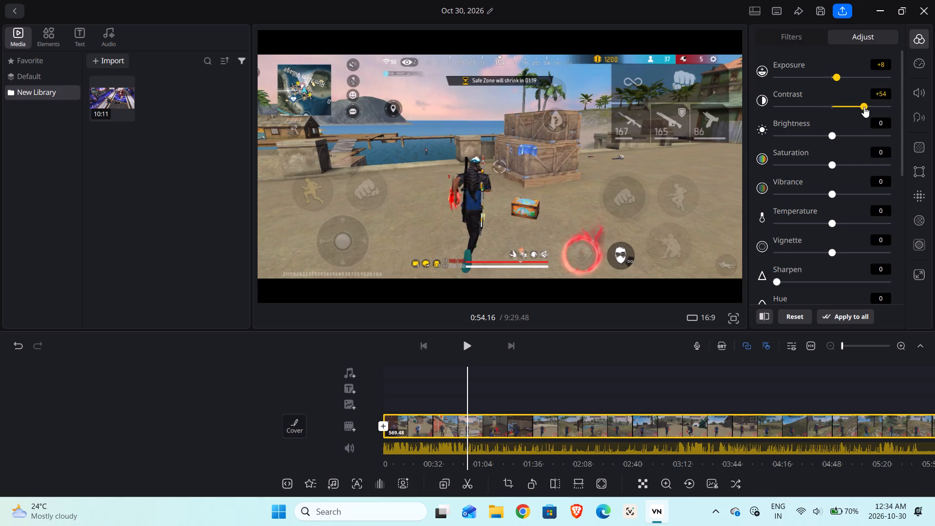
left_click_drag(864, 107, 828, 132)
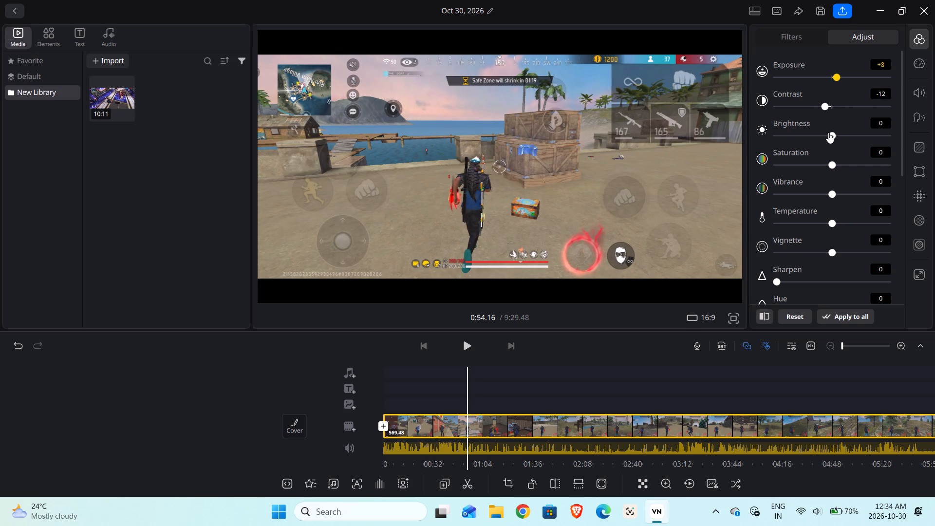
left_click_drag(828, 132, 834, 134)
left_click(830, 136)
Set the clip's saturation to +28 and its vibrance to +26.
left_click_drag(830, 164, 842, 159)
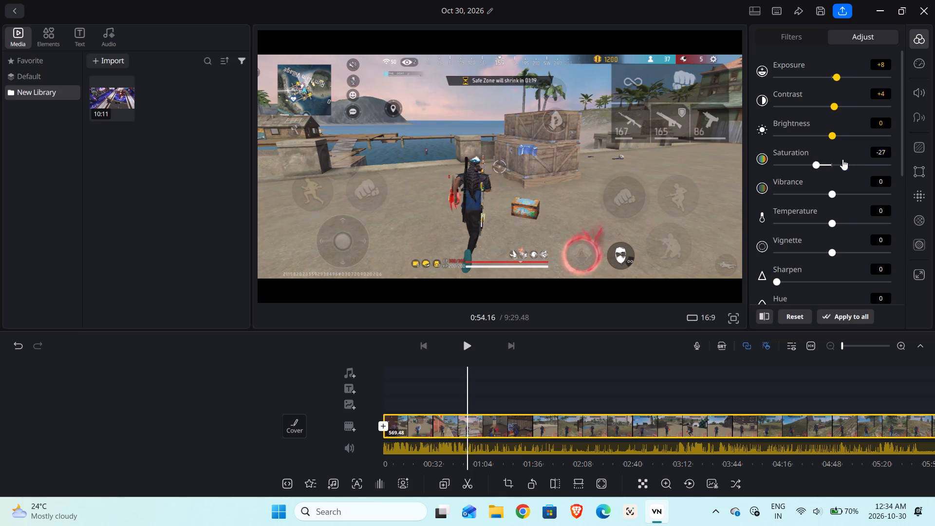
left_click_drag(842, 159, 849, 160)
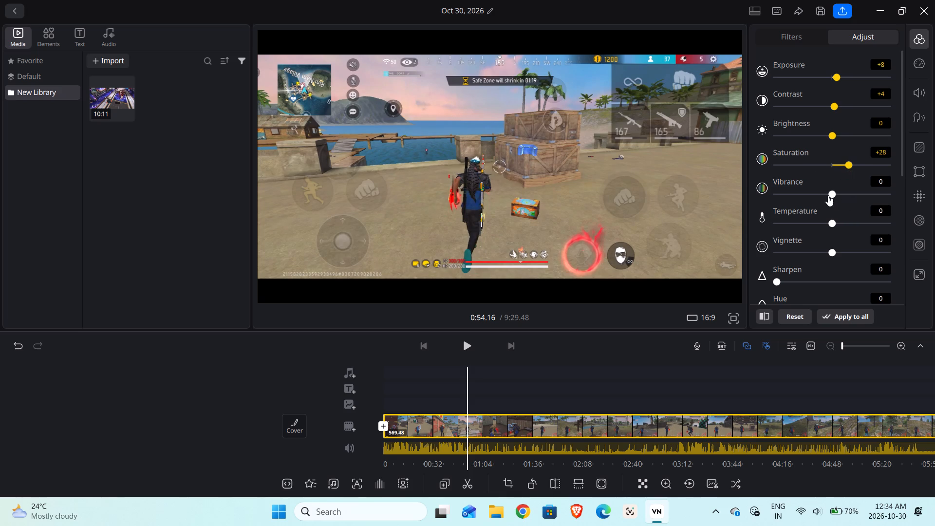
left_click_drag(831, 193, 839, 185)
left_click_drag(839, 185, 848, 183)
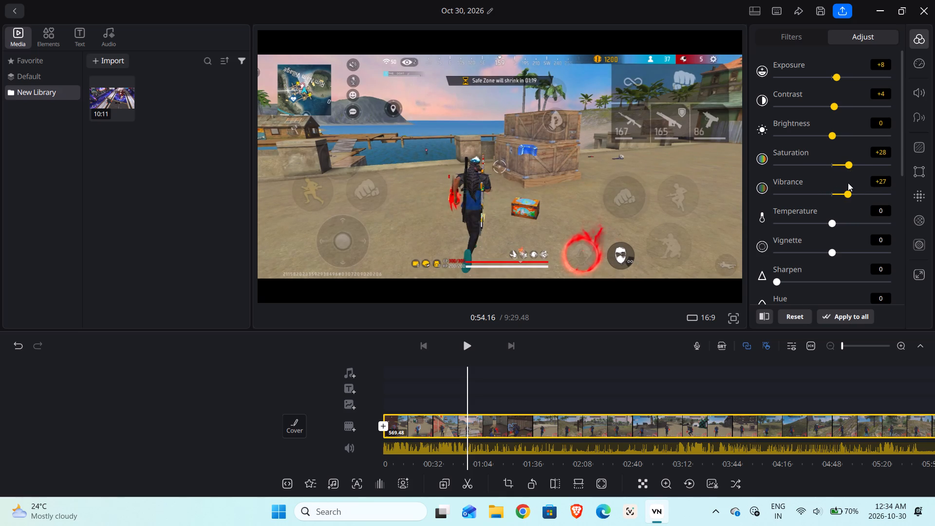
left_click_drag(848, 183, 847, 183)
Set the clip's temperature to -6 and its sharpening to 38.
scroll(837, 203, "down", 3)
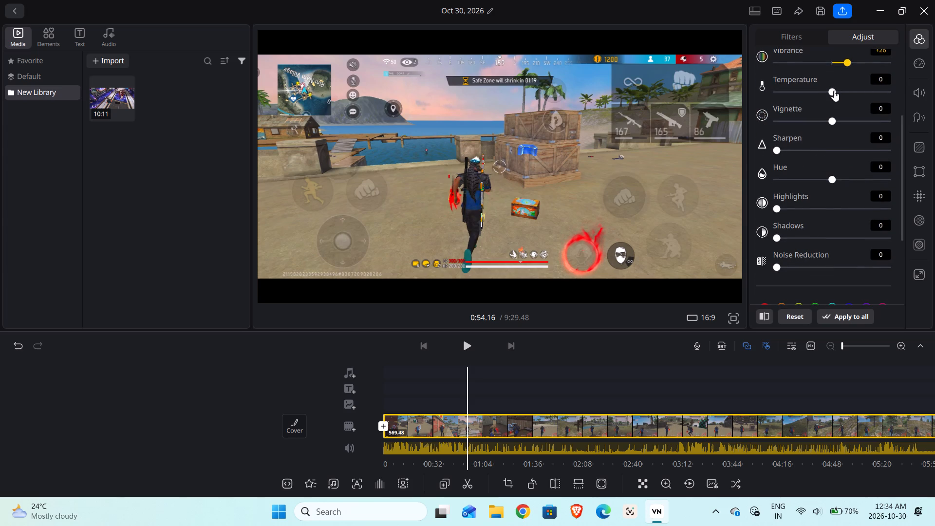
left_click_drag(834, 91, 854, 98)
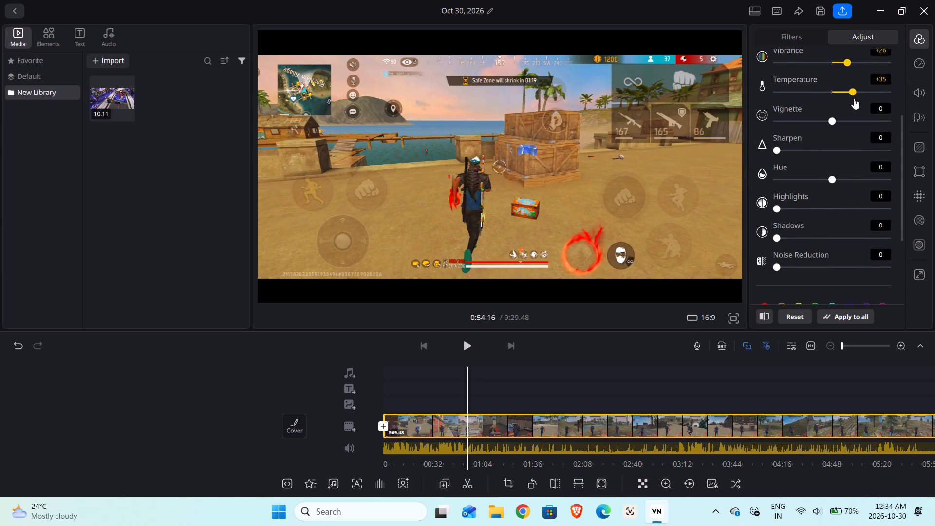
left_click_drag(854, 98, 825, 100)
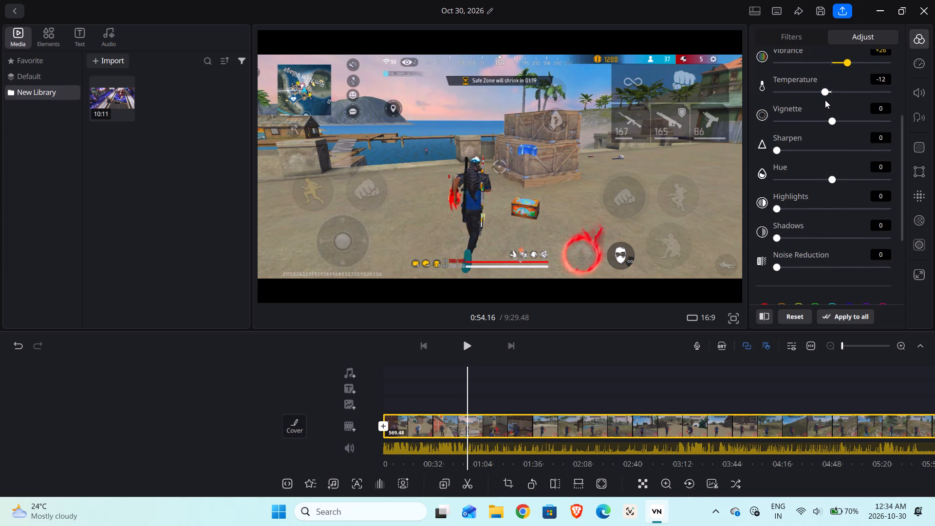
left_click_drag(825, 100, 828, 103)
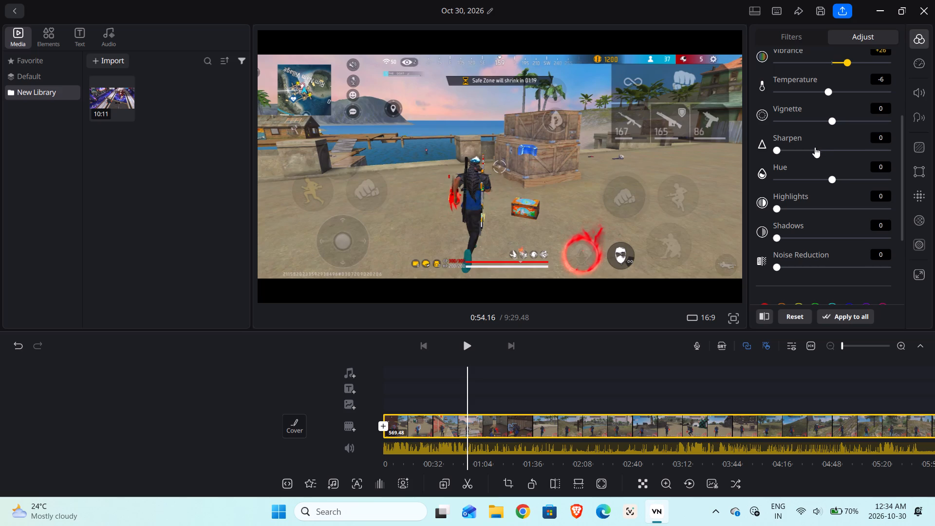
left_click(815, 147)
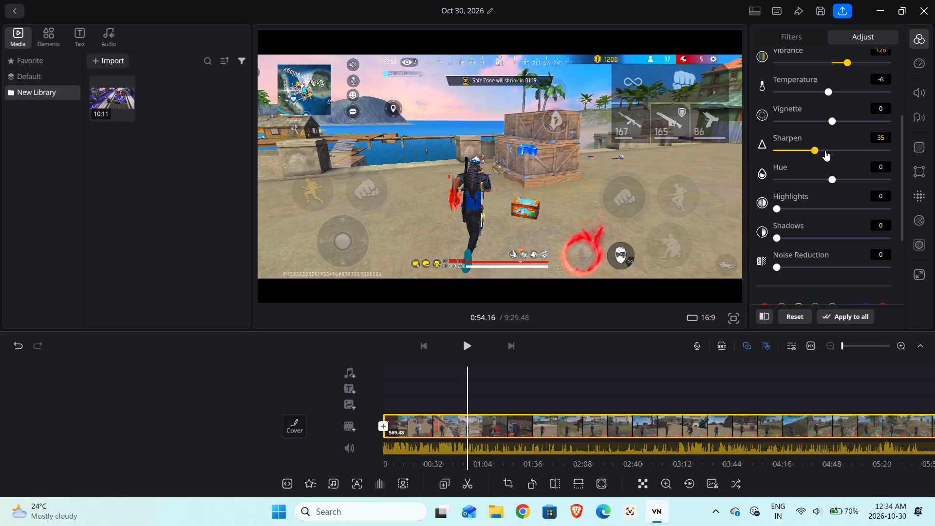
left_click(818, 150)
Preview the graded clip up to about 1:02, and set its highlights to 9 and shadows to 19.
left_click(468, 341)
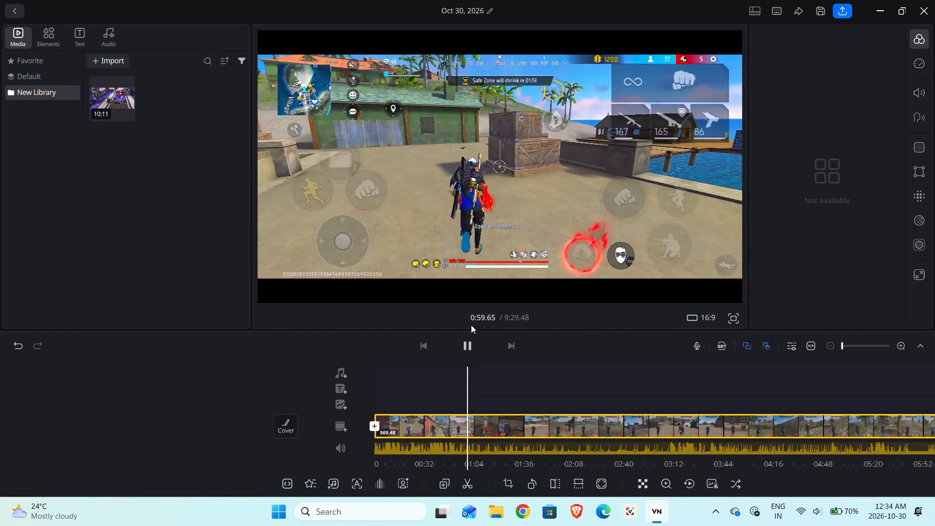
left_click(471, 325)
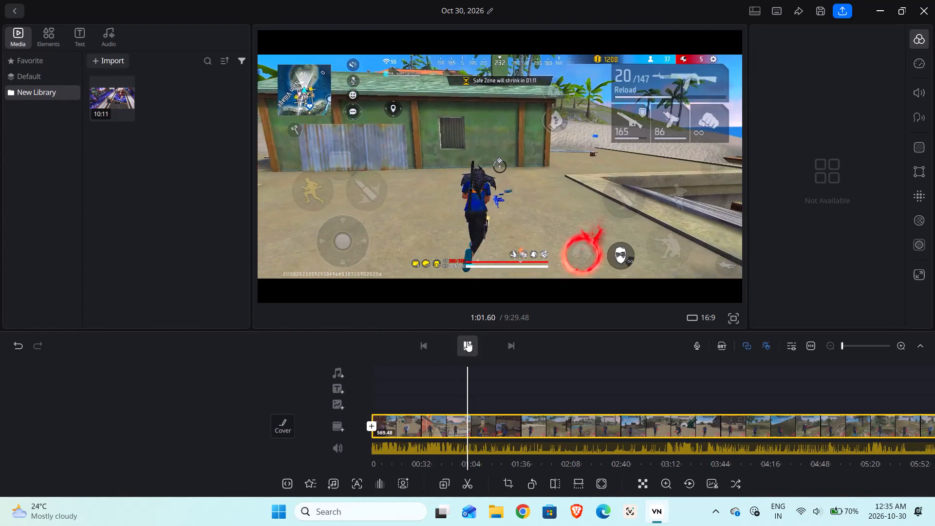
left_click(467, 341)
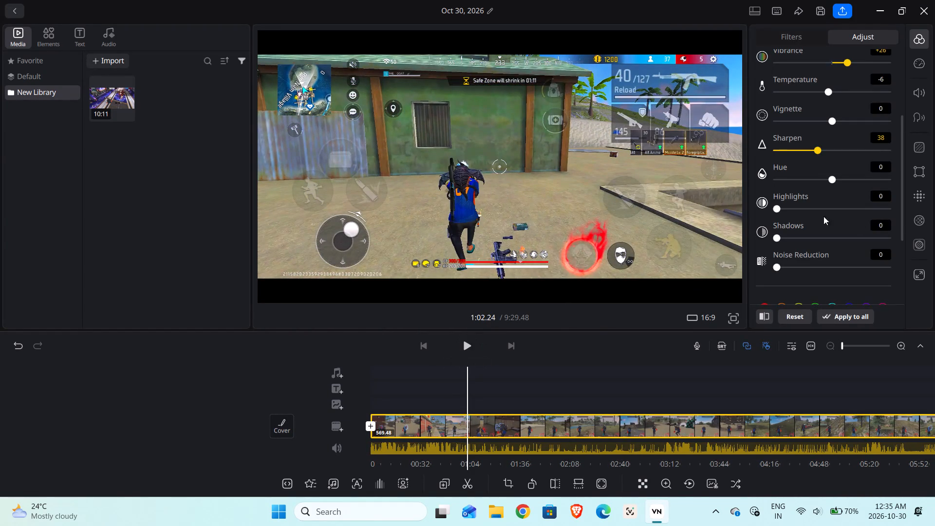
left_click_drag(777, 209, 776, 209)
left_click_drag(776, 209, 784, 212)
left_click_drag(777, 240, 770, 239)
left_click_drag(770, 239, 796, 241)
Return the playhead to the start of the clip and play its opening to about 0:01.
scroll(783, 241, "down", 2)
scroll(779, 241, "up", 1)
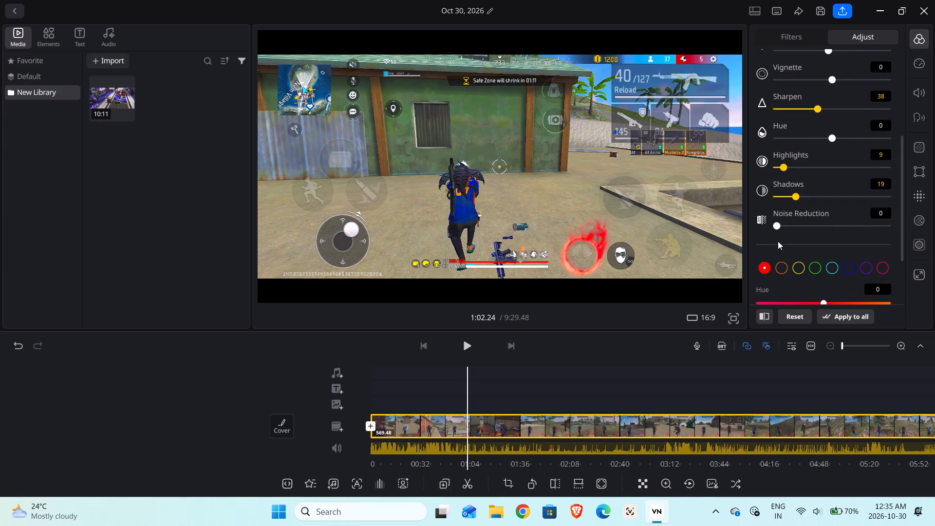
scroll(778, 241, "down", 1)
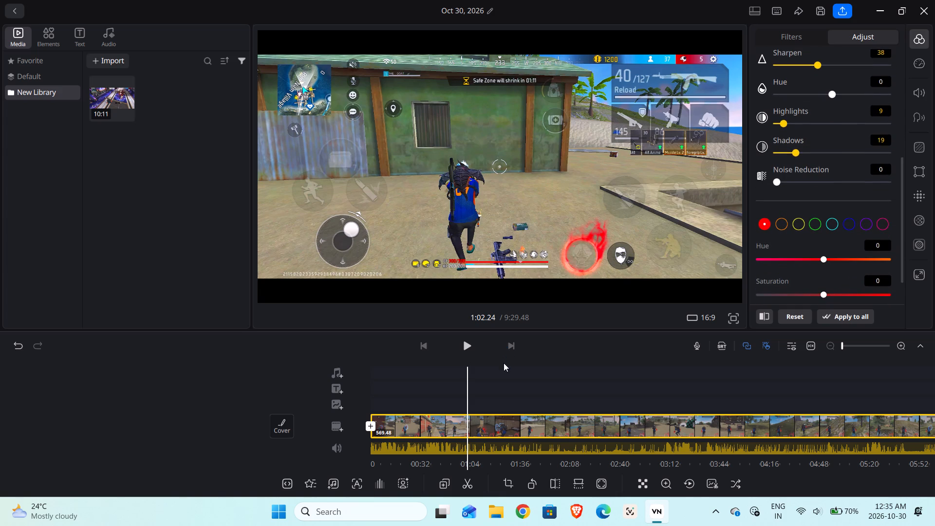
left_click_drag(489, 368, 550, 367)
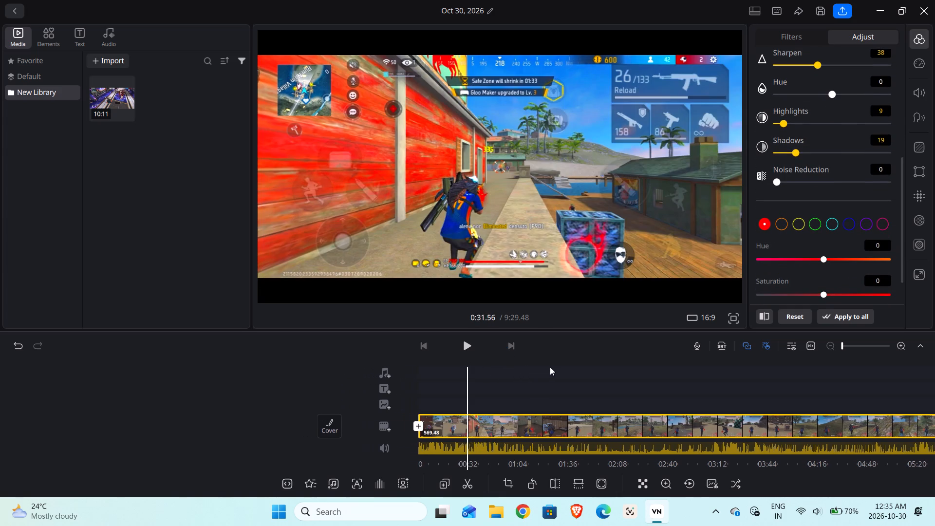
left_click_drag(550, 367, 604, 361)
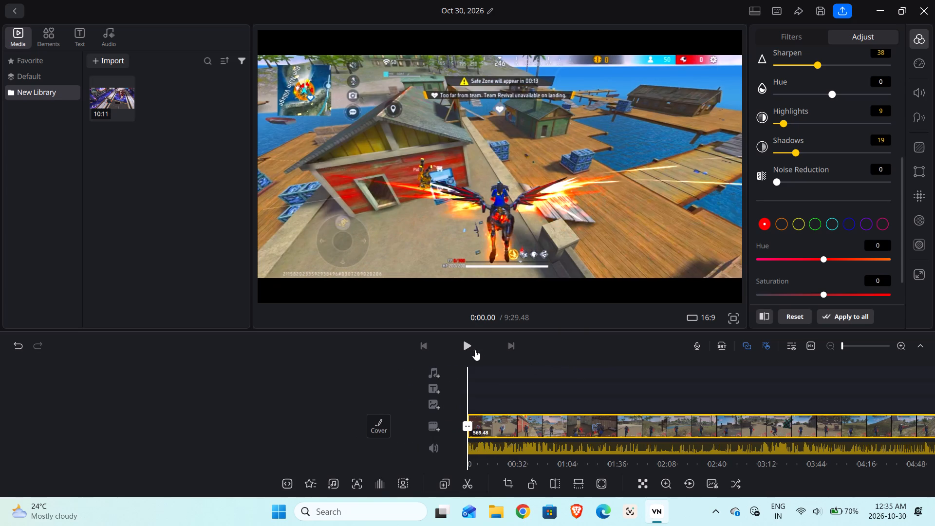
left_click(471, 344)
left_click(471, 343)
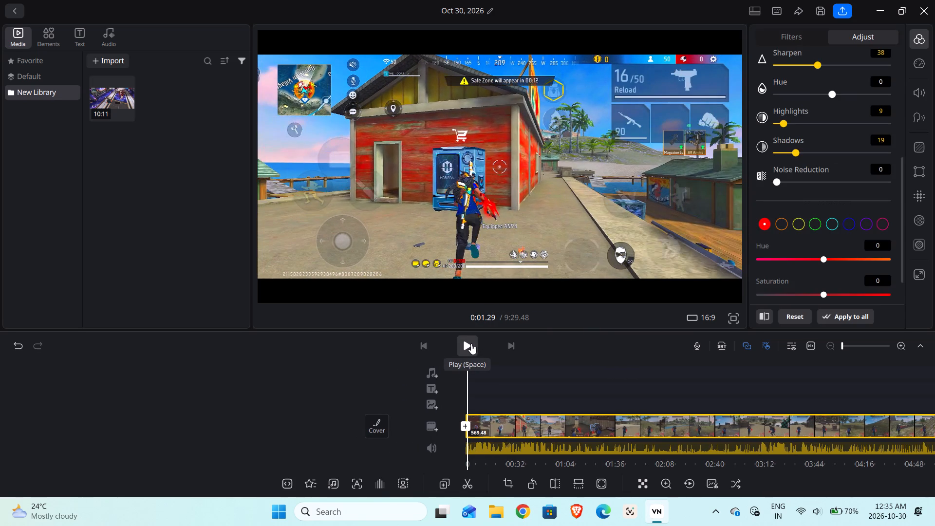
Set the clip's green tones to hue +21, saturation +14 and lightness +6.
left_click(815, 222)
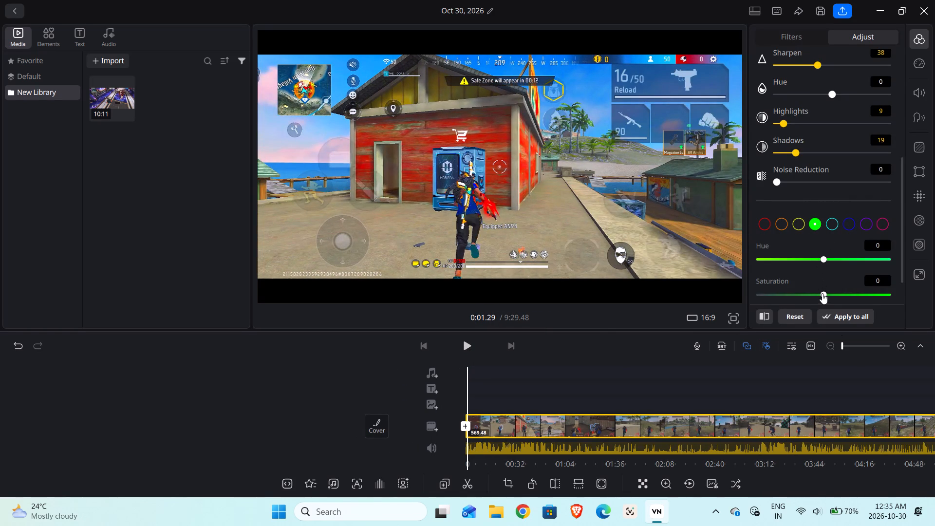
left_click_drag(822, 295, 836, 290)
left_click_drag(836, 290, 833, 295)
left_click_drag(824, 257, 824, 256)
left_click_drag(824, 256, 809, 256)
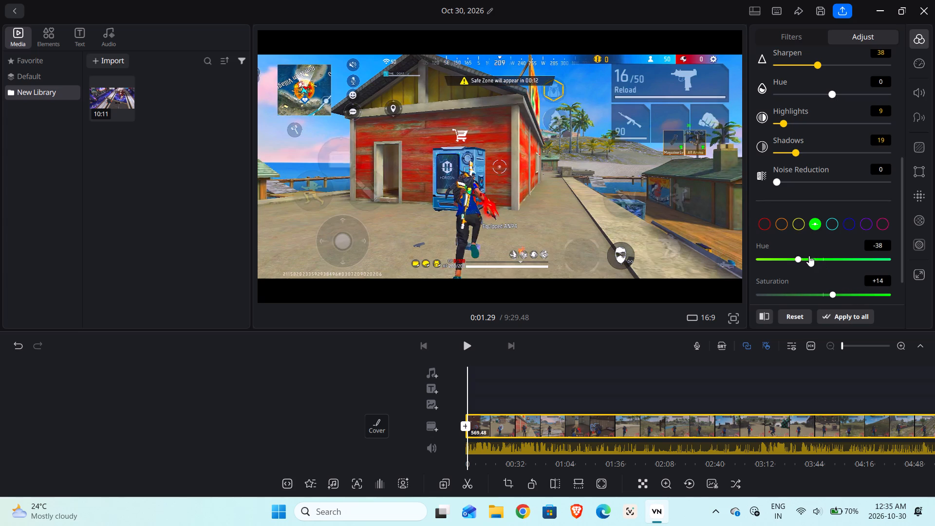
left_click_drag(809, 256, 838, 258)
scroll(835, 258, "down", 3)
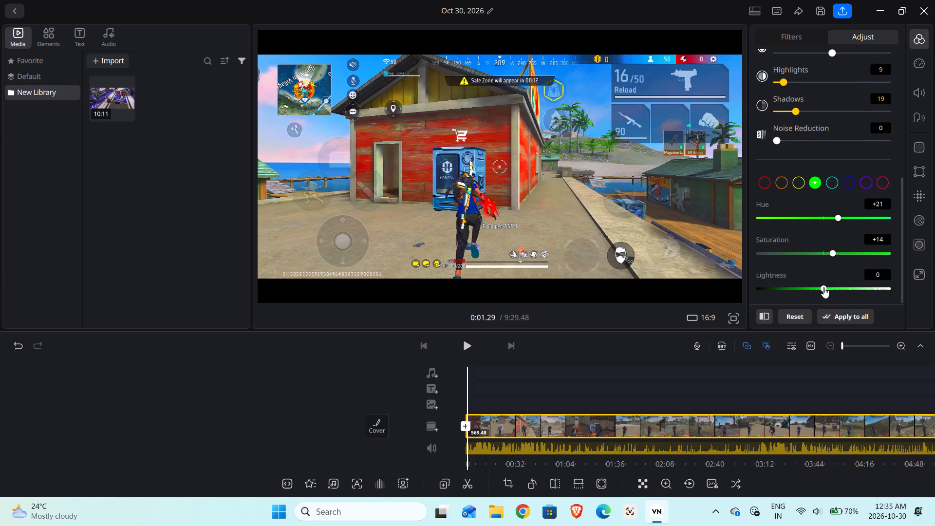
left_click_drag(823, 287, 826, 277)
left_click_drag(826, 277, 820, 277)
left_click_drag(820, 277, 827, 278)
Set the clip's yellow tones to hue +11 and saturation +17, and slightly lower their lightness.
left_click(829, 181)
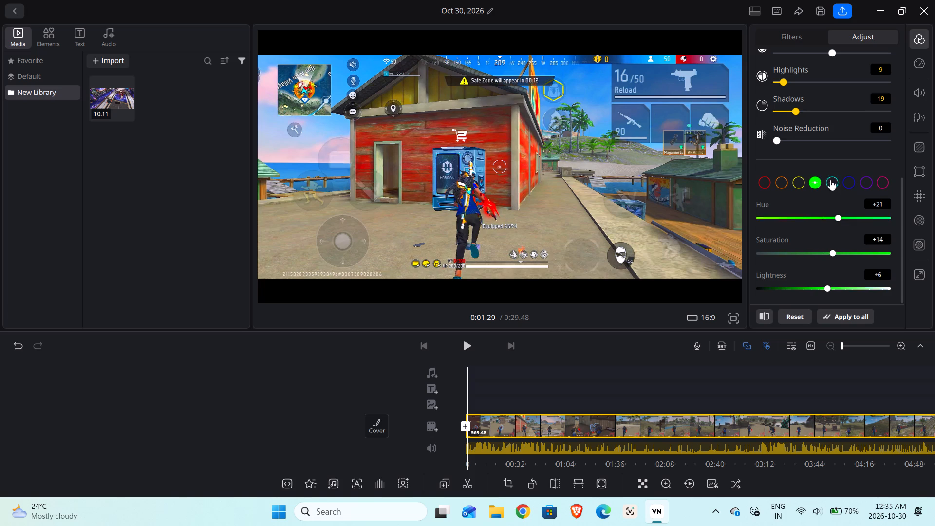
left_click(801, 177)
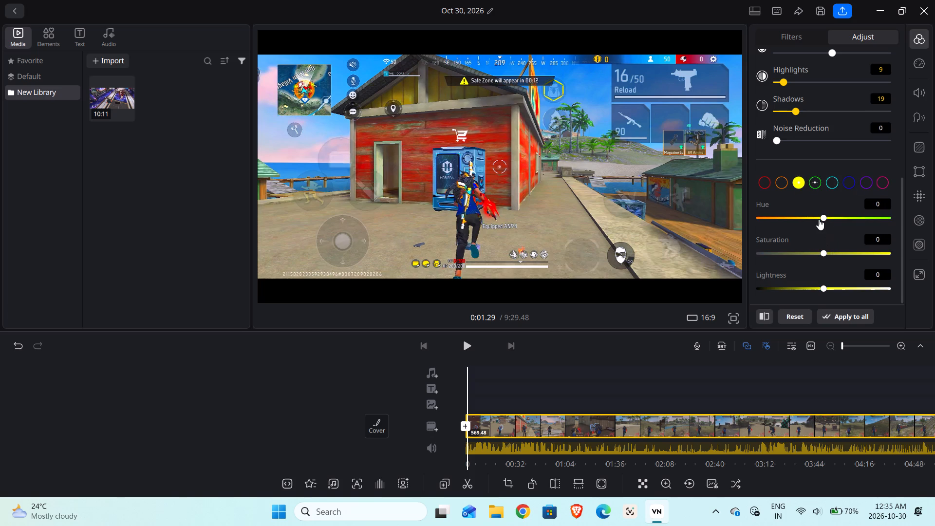
left_click_drag(824, 216, 836, 218)
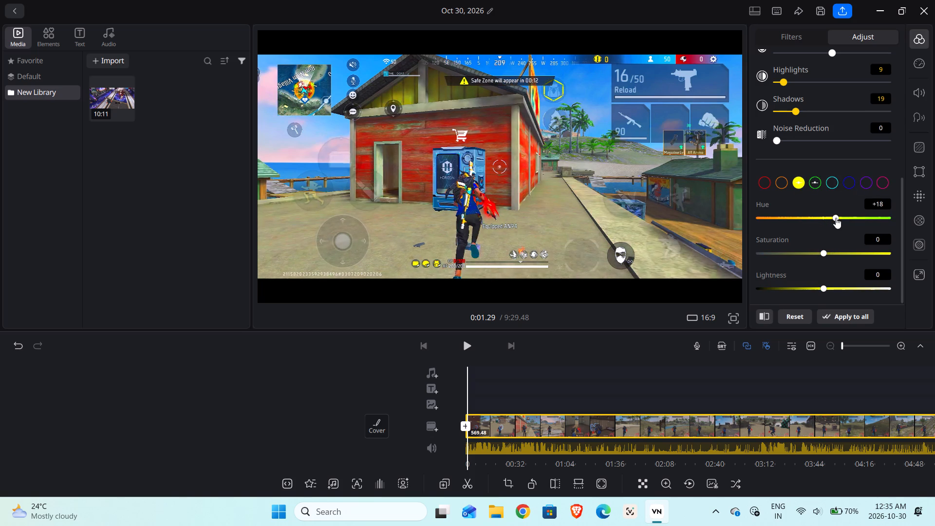
left_click_drag(836, 218, 838, 220)
left_click_drag(838, 220, 833, 222)
left_click_drag(833, 222, 831, 222)
left_click_drag(824, 252, 810, 247)
left_click_drag(810, 247, 828, 247)
left_click_drag(829, 251, 830, 251)
left_click_drag(830, 251, 835, 256)
left_click_drag(825, 286, 812, 289)
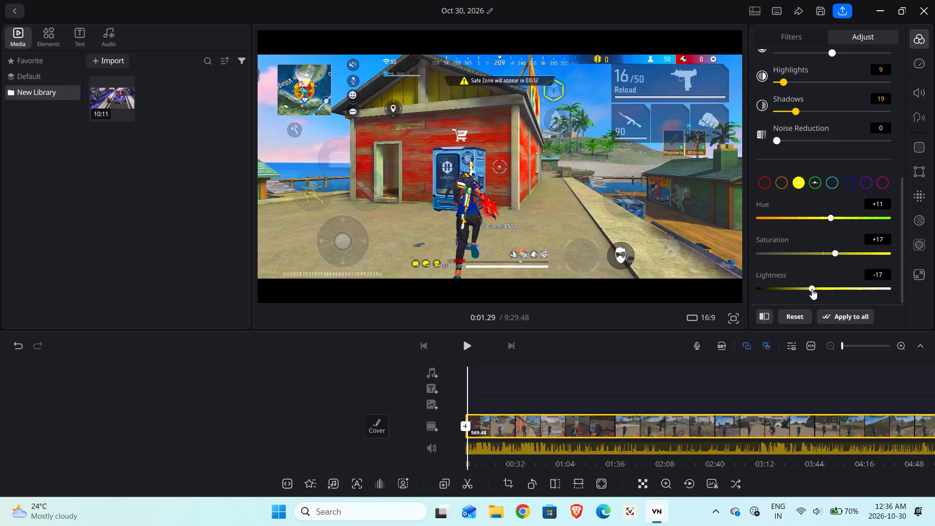
left_click_drag(812, 289, 817, 288)
left_click_drag(817, 288, 820, 288)
Set the clip's orange tones to hue -7, saturation +2 and lightness -4.
left_click(834, 188)
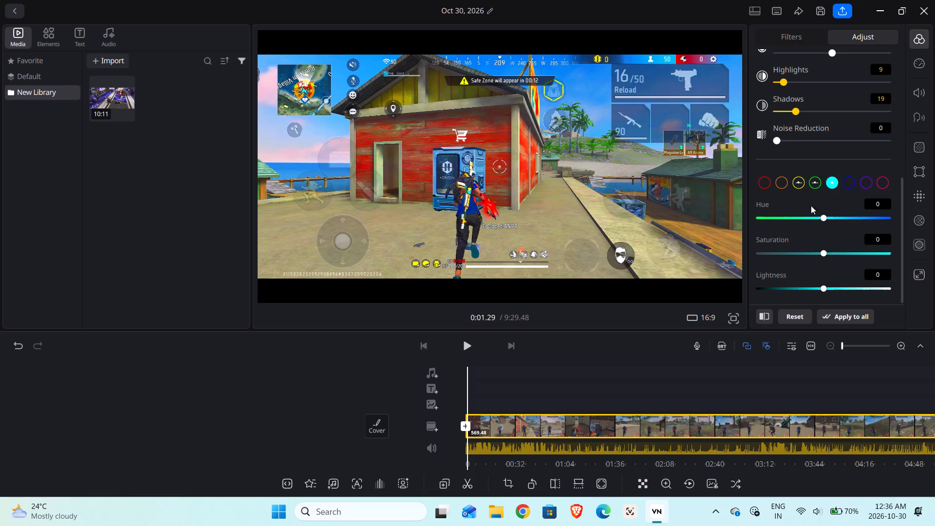
left_click(788, 182)
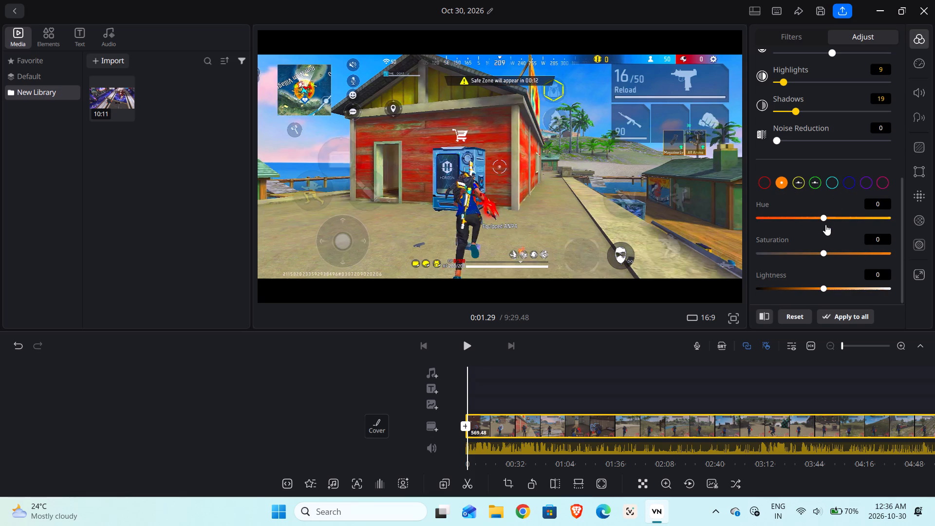
left_click_drag(824, 217, 833, 218)
left_click_drag(833, 218, 817, 226)
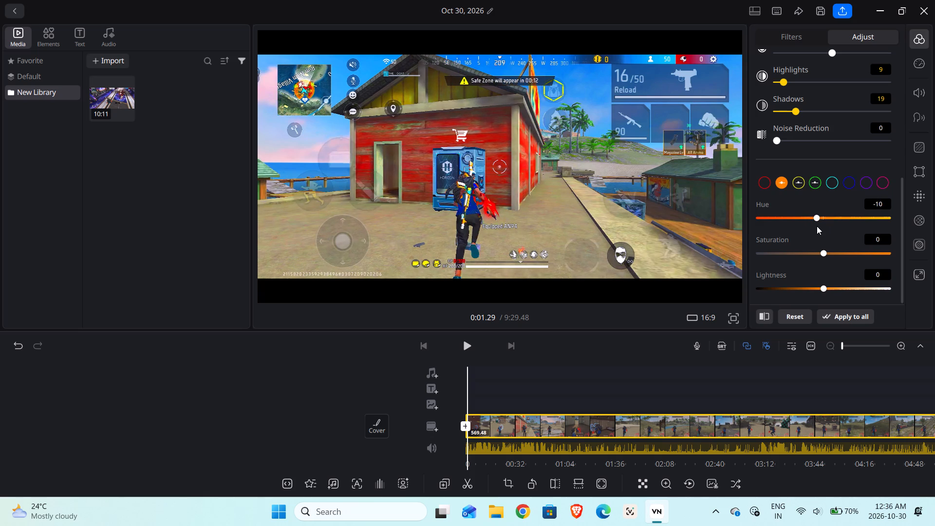
left_click_drag(817, 226, 819, 228)
left_click_drag(825, 250, 825, 251)
left_click_drag(825, 251, 825, 257)
left_click_drag(824, 289, 813, 290)
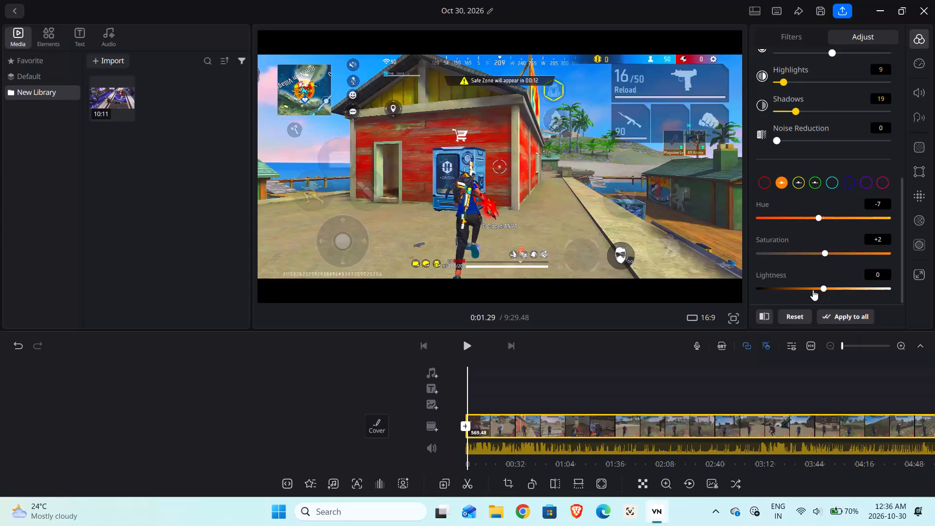
left_click_drag(813, 290, 815, 277)
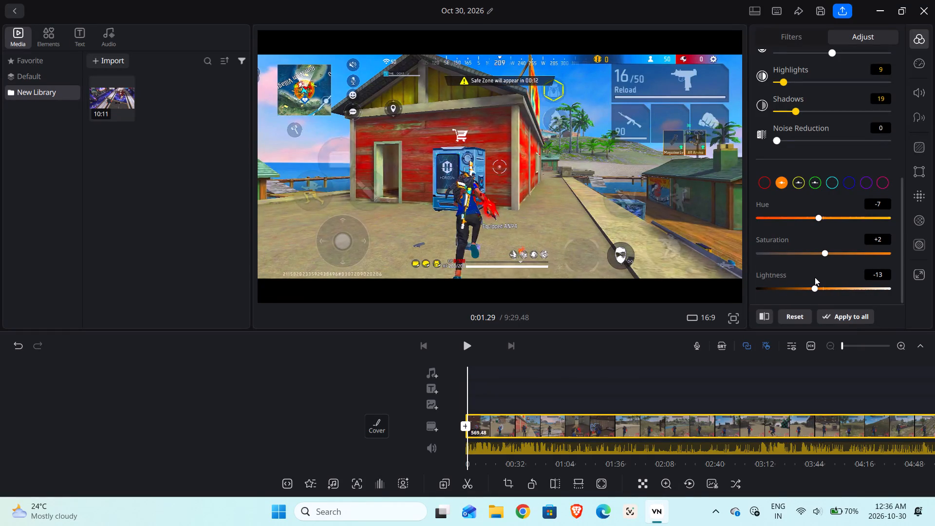
left_click_drag(815, 277, 828, 281)
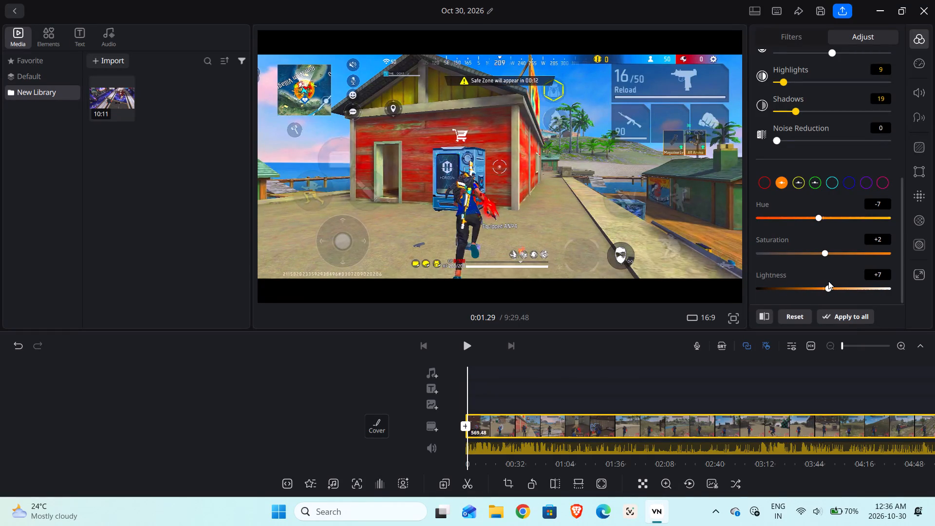
left_click_drag(828, 281, 821, 281)
Play the graded clip from about 0:01 and pause at about 0:11.
left_click(469, 343)
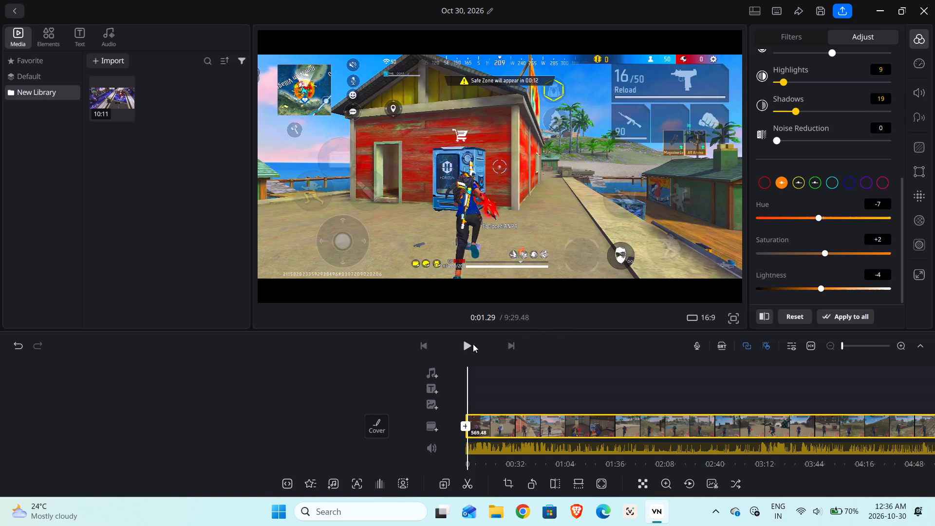
left_click(466, 344)
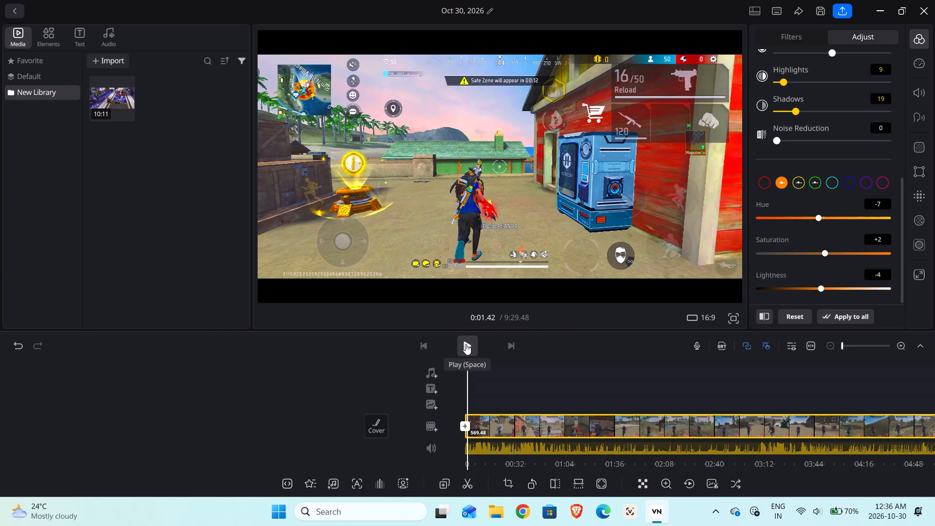
left_click(466, 344)
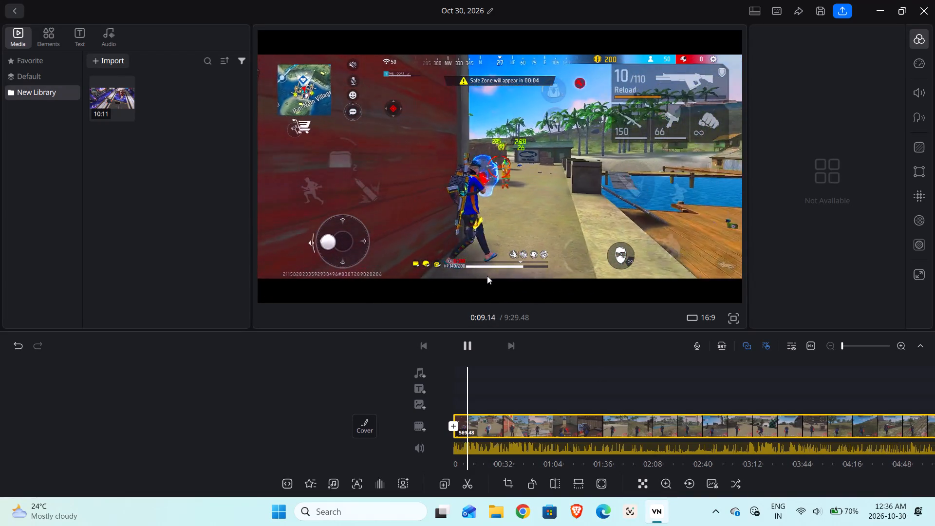
left_click(461, 342)
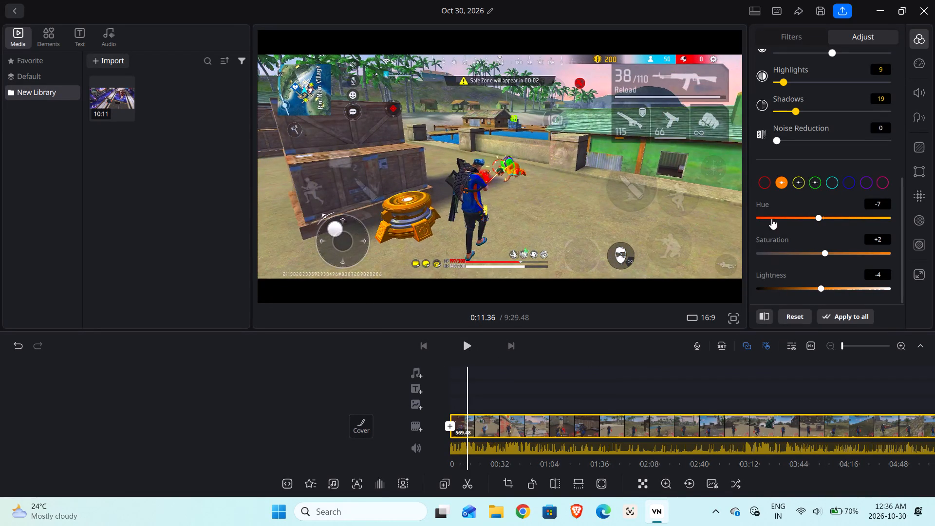
Set the clip's red tones to hue -7 and saturation +3.
left_click(763, 183)
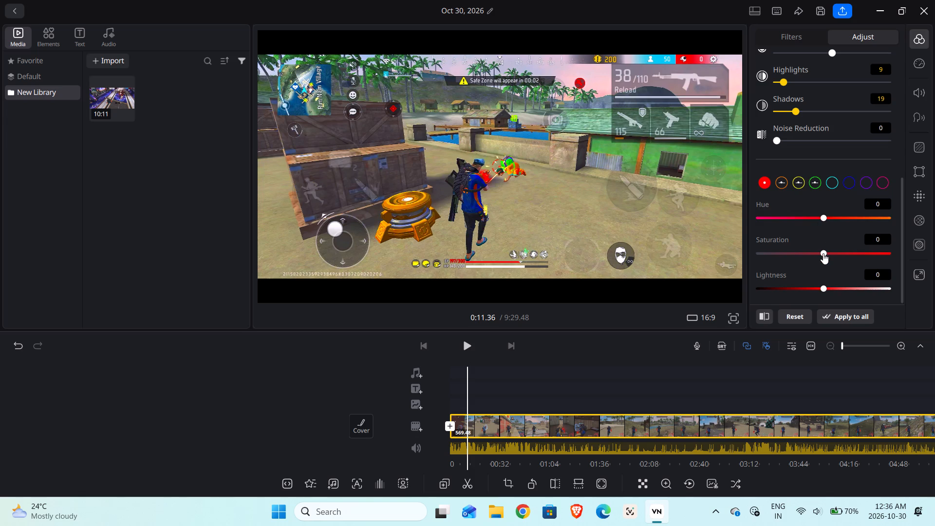
left_click_drag(822, 254, 838, 248)
left_click_drag(838, 248, 817, 248)
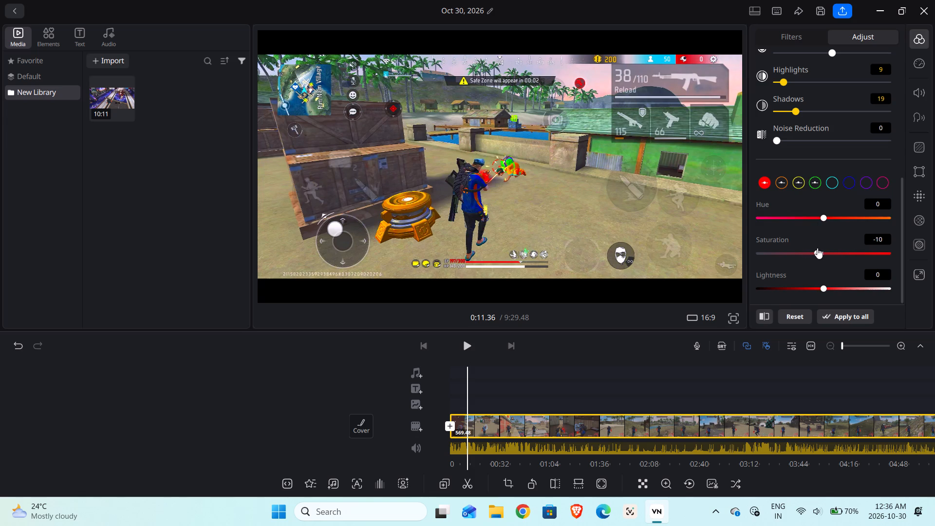
left_click_drag(817, 248, 826, 250)
left_click_drag(815, 213, 794, 219)
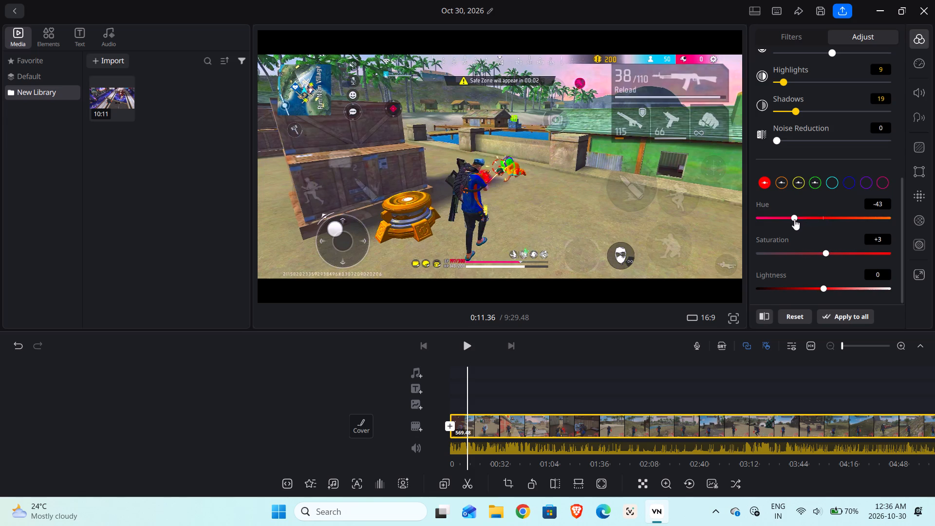
left_click_drag(794, 219, 806, 226)
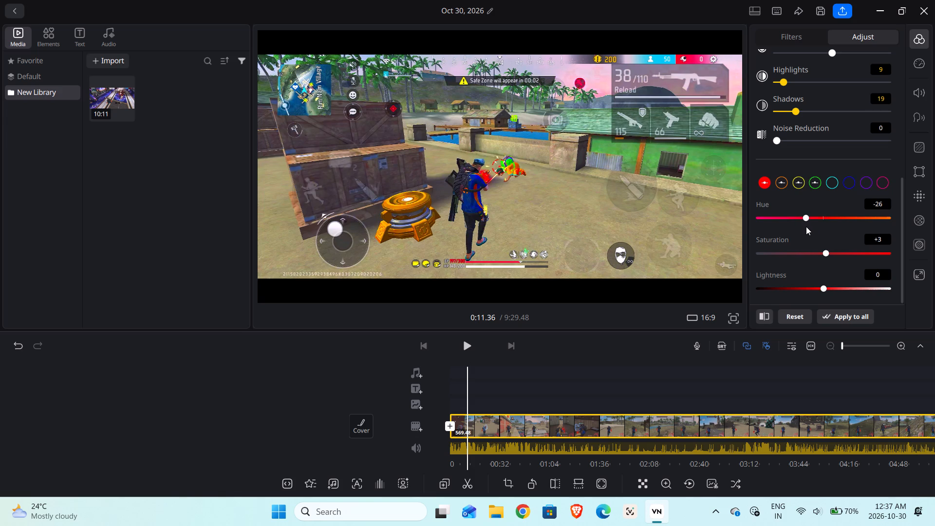
left_click_drag(806, 226, 819, 228)
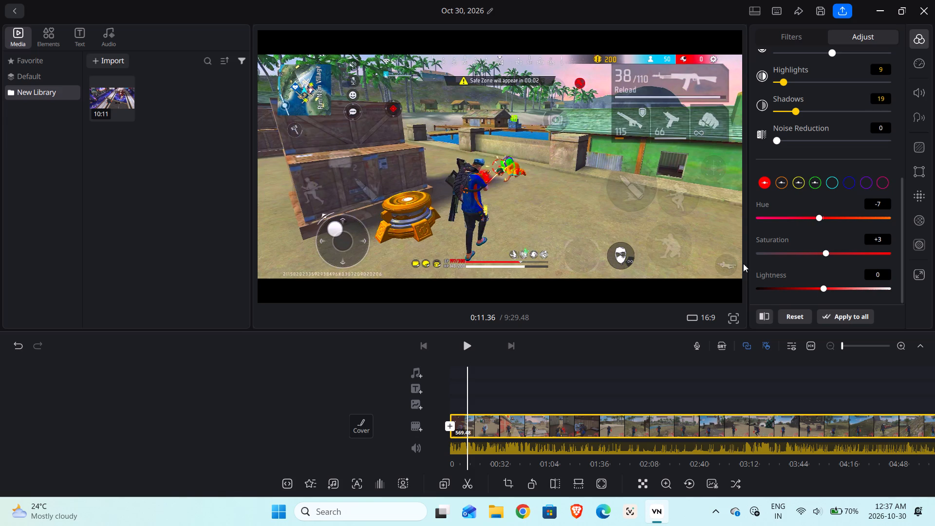
Set the lightness of the clip's yellow tones to -8.
left_click(800, 186)
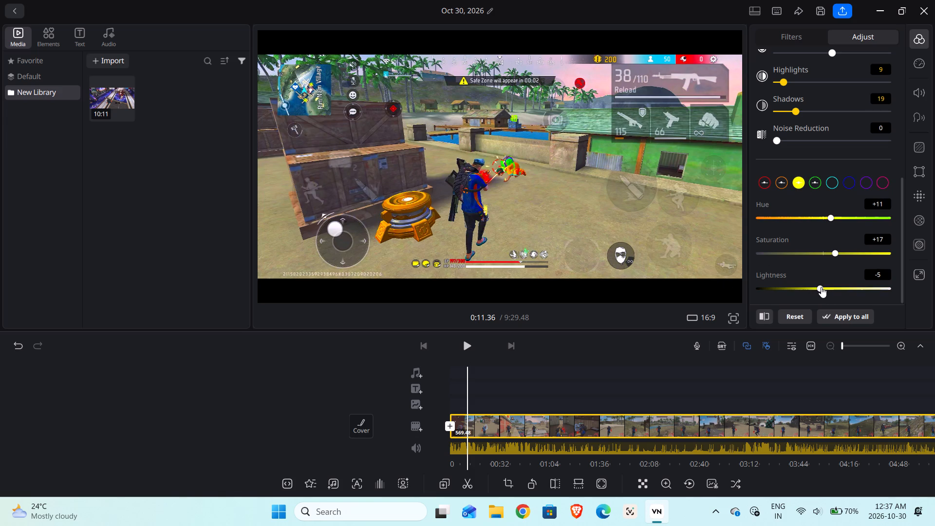
left_click_drag(821, 287, 827, 283)
left_click_drag(827, 283, 818, 282)
Scrub back towards the clip's opening, play the graded footage and pause at about 0:19.
left_click_drag(517, 375, 557, 370)
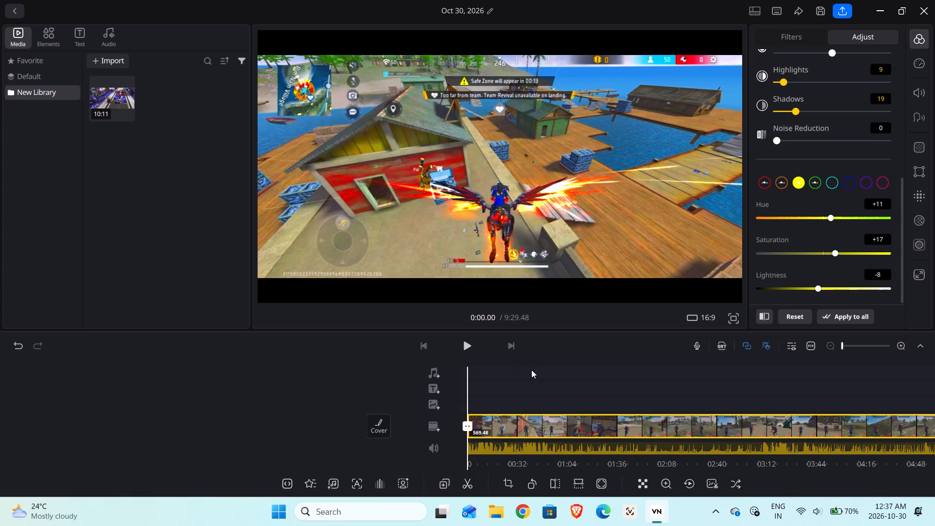
left_click(468, 347)
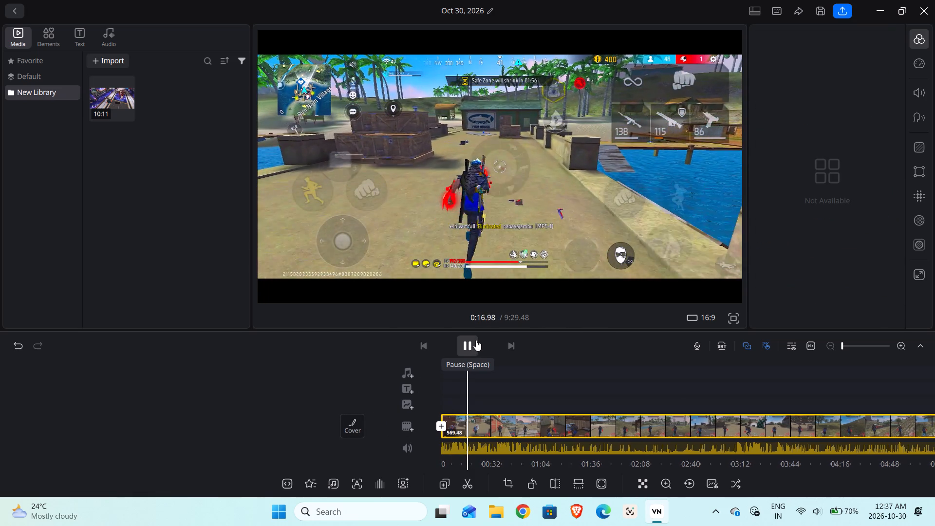
left_click(478, 327)
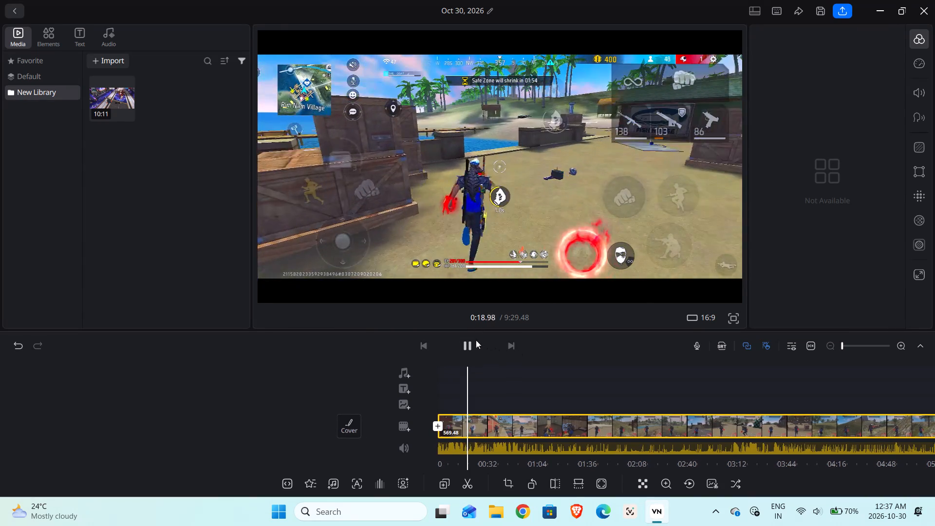
left_click(468, 340)
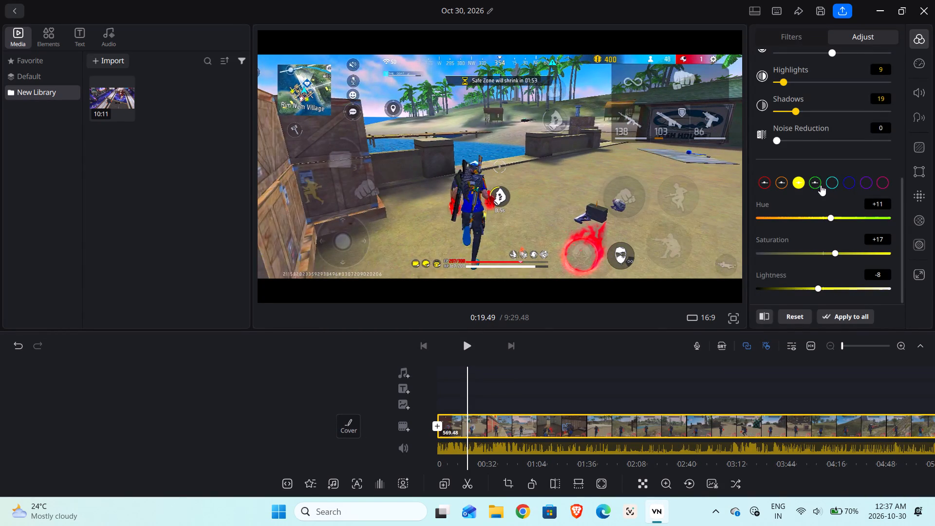
Raise the clip's green tones to saturation +33 and lightness +29.
left_click(816, 181)
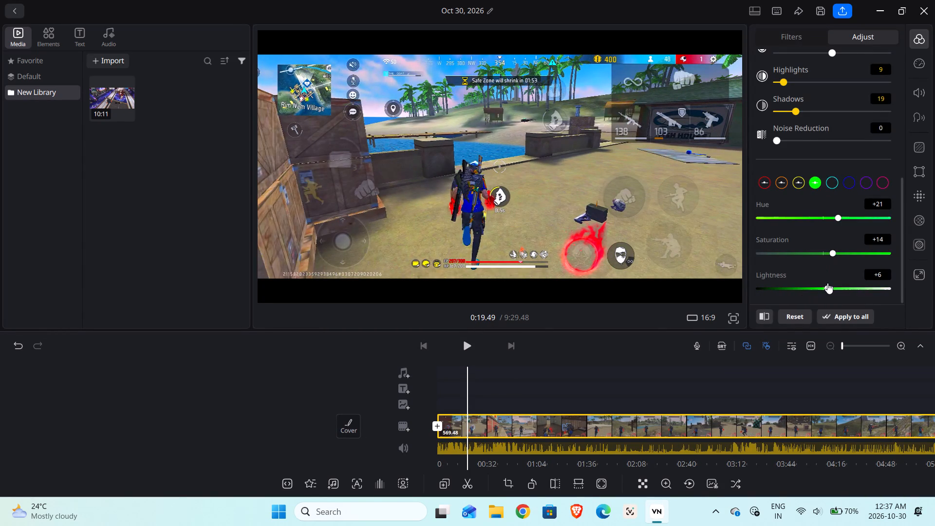
left_click_drag(827, 283, 850, 282)
left_click_drag(850, 282, 843, 282)
left_click_drag(833, 252, 859, 253)
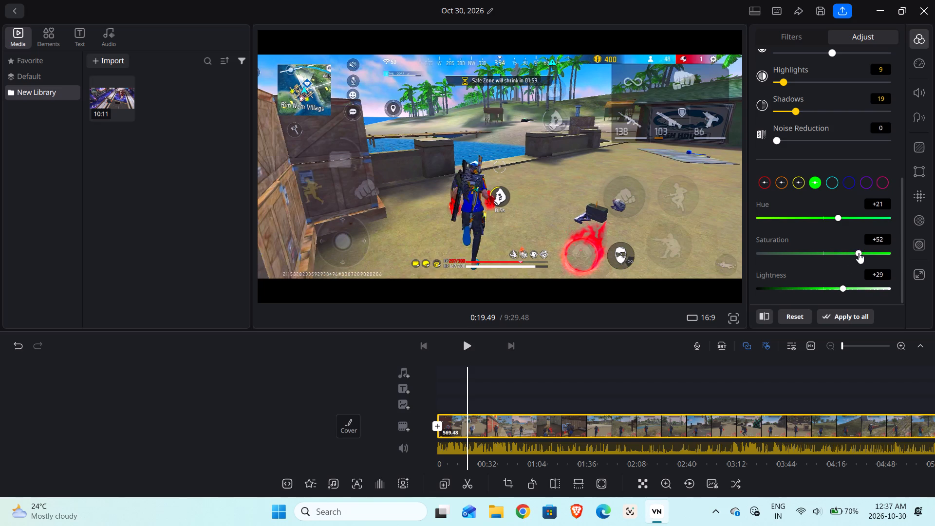
left_click_drag(859, 253, 846, 258)
Set the clip's blue tones to saturation +5 and lightness -2.
left_click(848, 183)
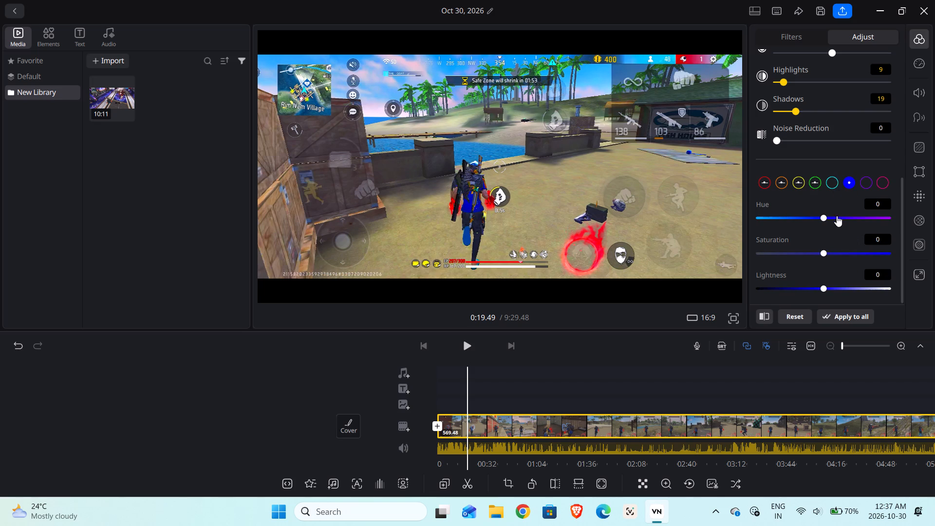
left_click_drag(823, 254, 817, 249)
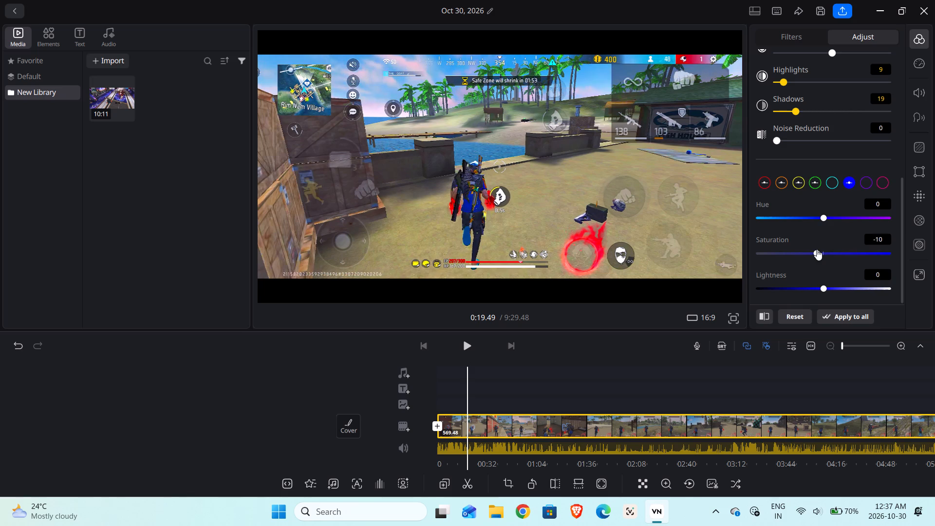
left_click_drag(817, 249, 833, 250)
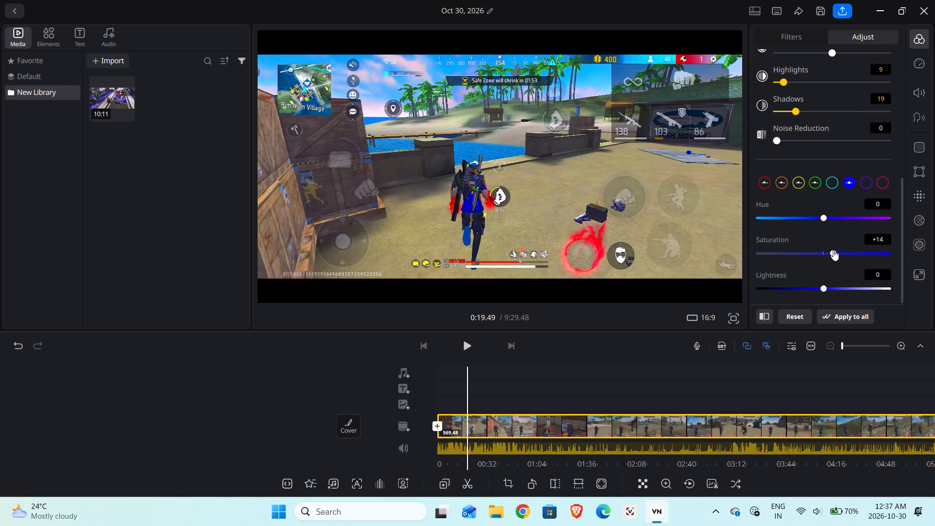
left_click_drag(833, 250, 827, 261)
left_click_drag(826, 289, 830, 285)
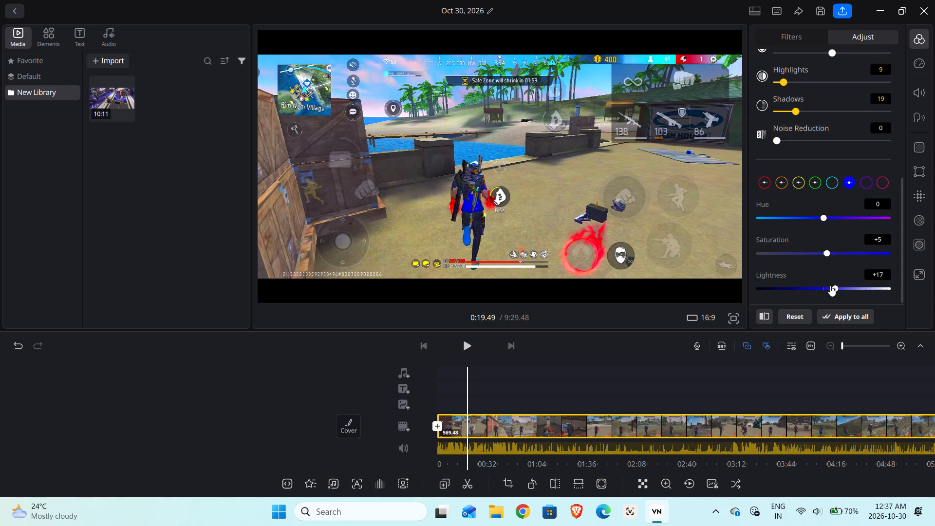
left_click_drag(830, 285, 823, 273)
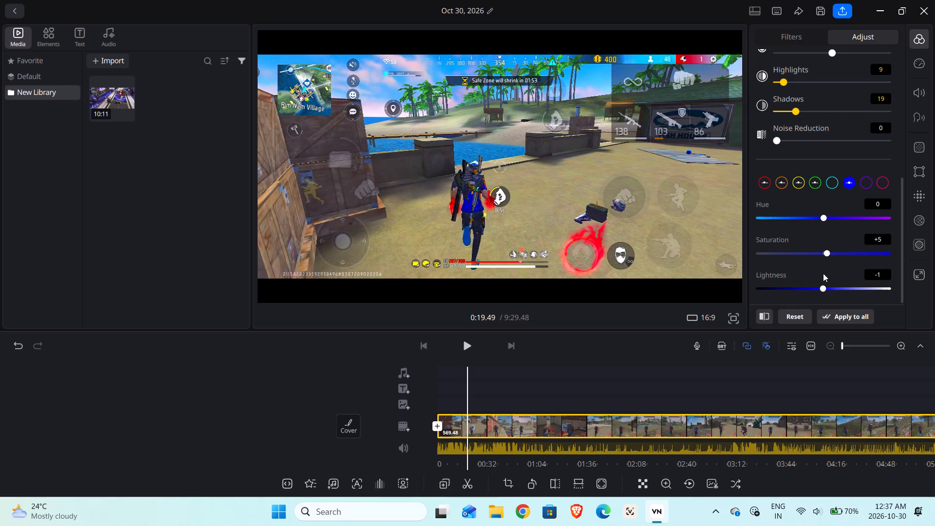
left_click_drag(823, 273, 816, 271)
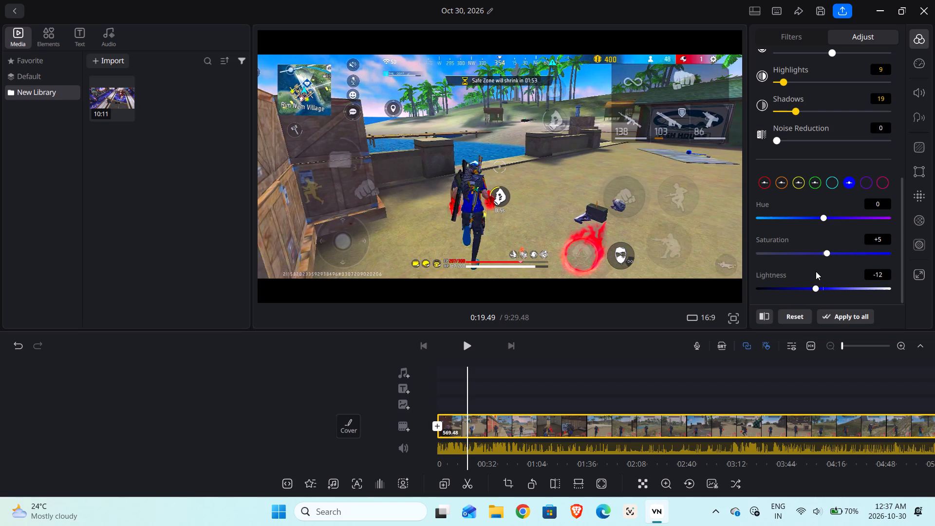
left_click_drag(816, 271, 822, 273)
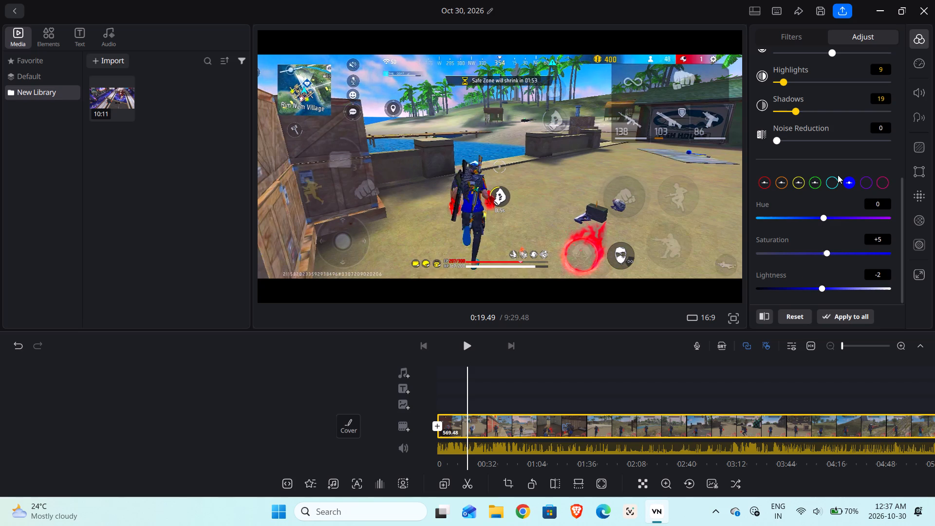
Set the clip's cyan tones to hue +1 and saturation +5.
left_click(832, 184)
left_click_drag(824, 251, 812, 244)
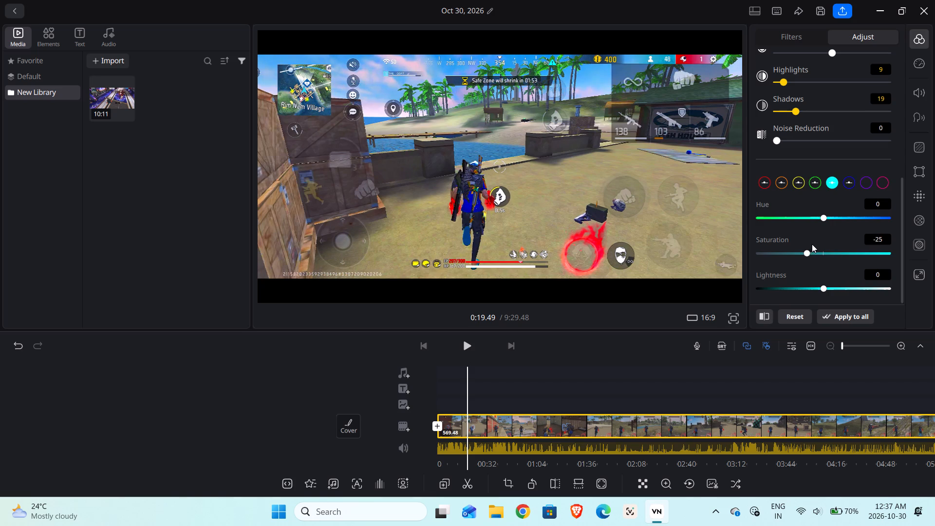
left_click_drag(812, 244, 806, 240)
left_click_drag(806, 240, 794, 237)
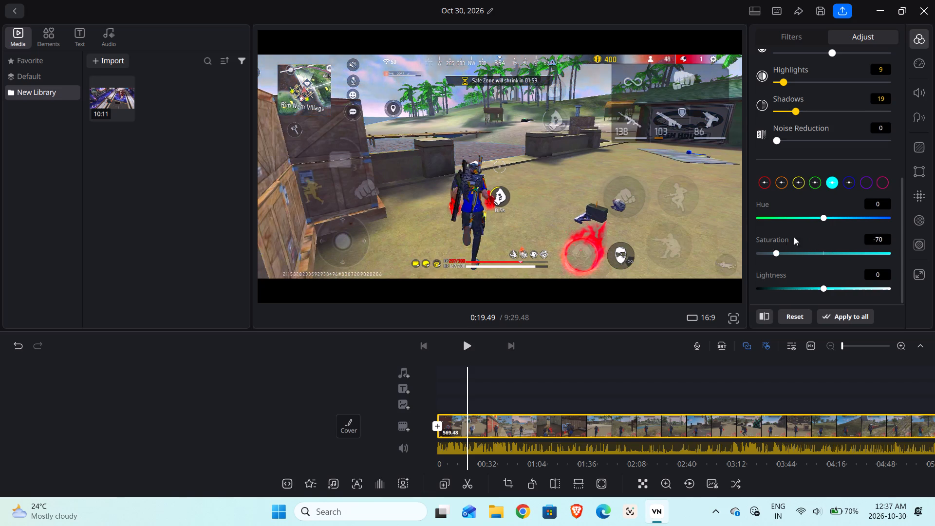
left_click_drag(794, 237, 830, 237)
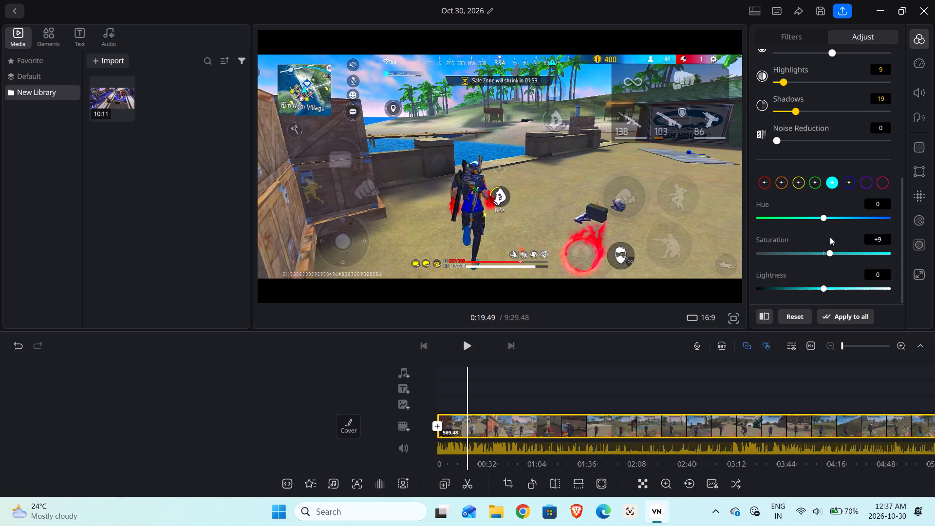
left_click_drag(830, 237, 827, 237)
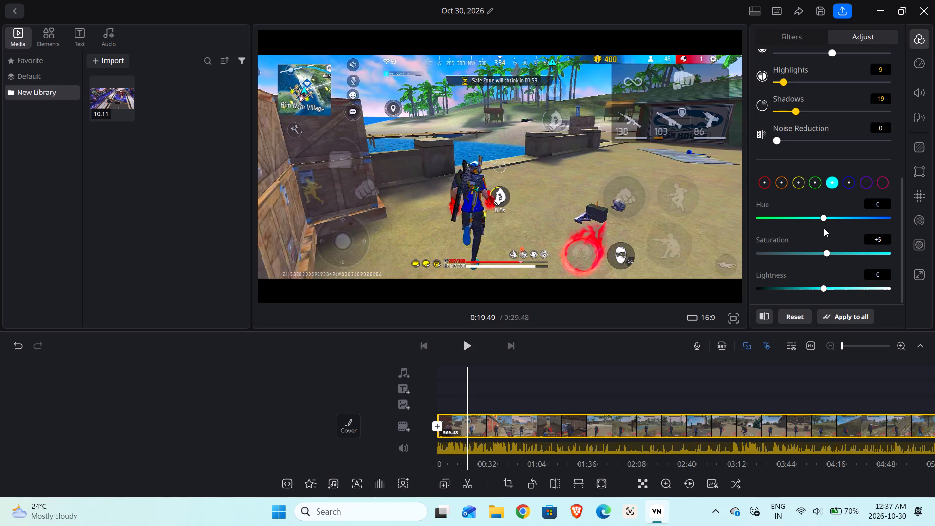
left_click(821, 218)
Scrub back to about 0:05 and set the clip's sharpening to 41 and brightness to +6.
left_click_drag(469, 361, 519, 362)
left_click_drag(453, 390, 524, 390)
left_click_drag(504, 396, 532, 401)
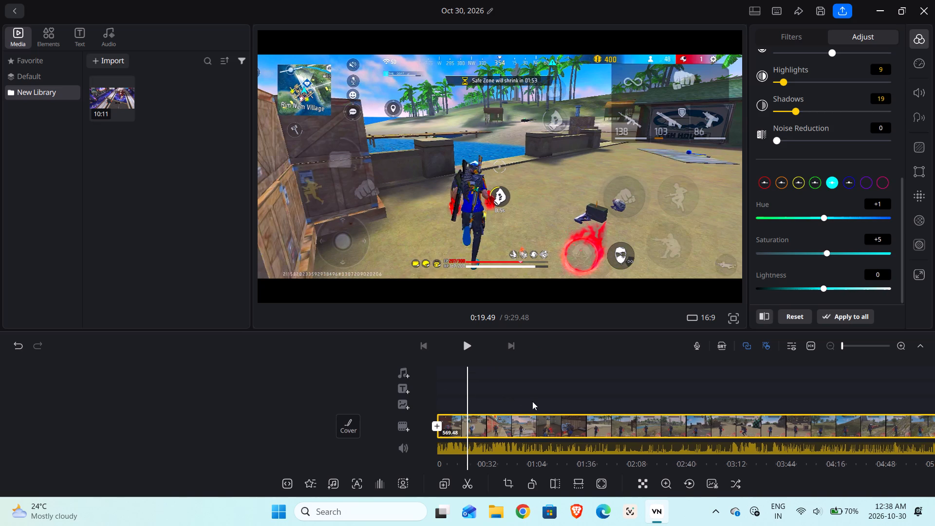
left_click_drag(532, 401, 601, 401)
scroll(824, 102, "up", 2)
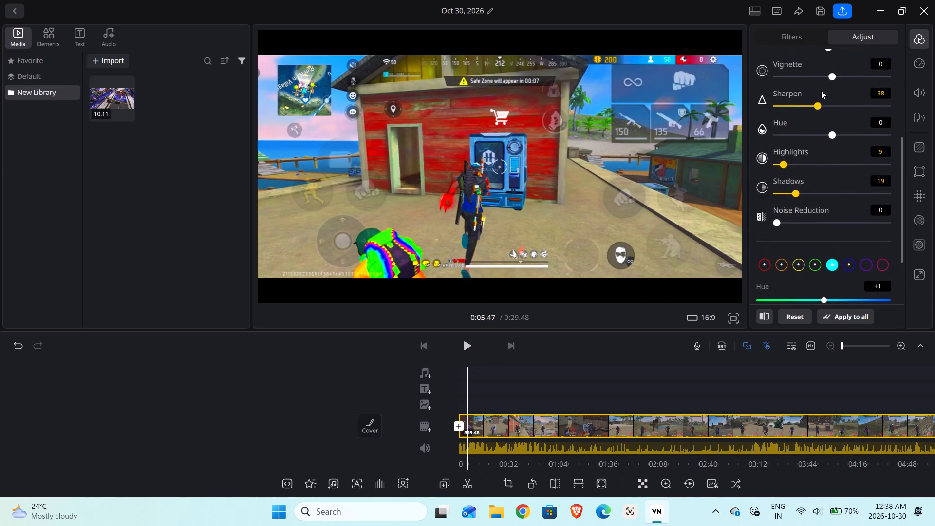
scroll(821, 91, "up", 1)
scroll(821, 91, "down", 1)
scroll(821, 91, "up", 2)
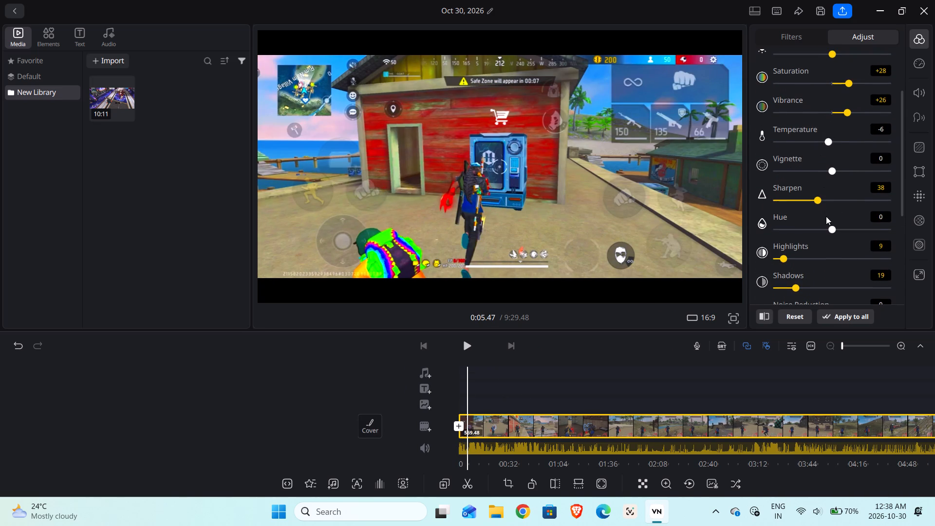
left_click(819, 198)
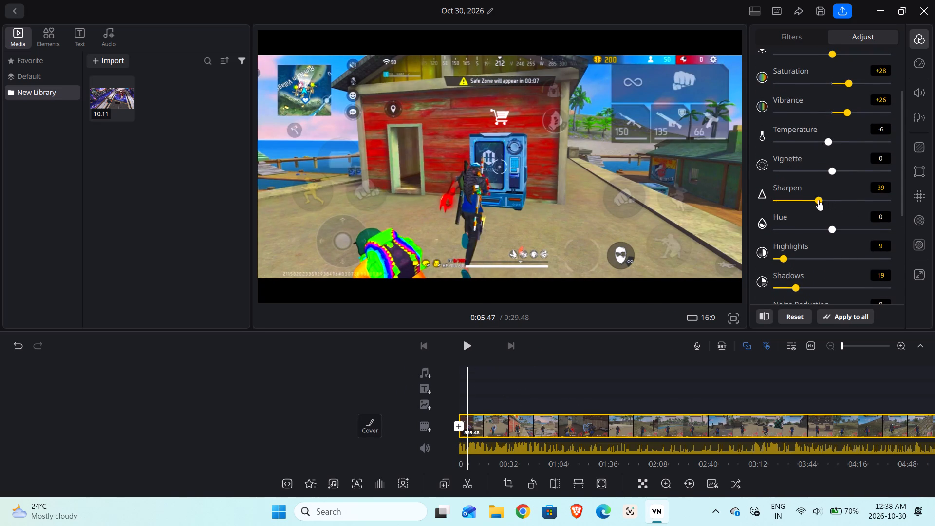
left_click(820, 200)
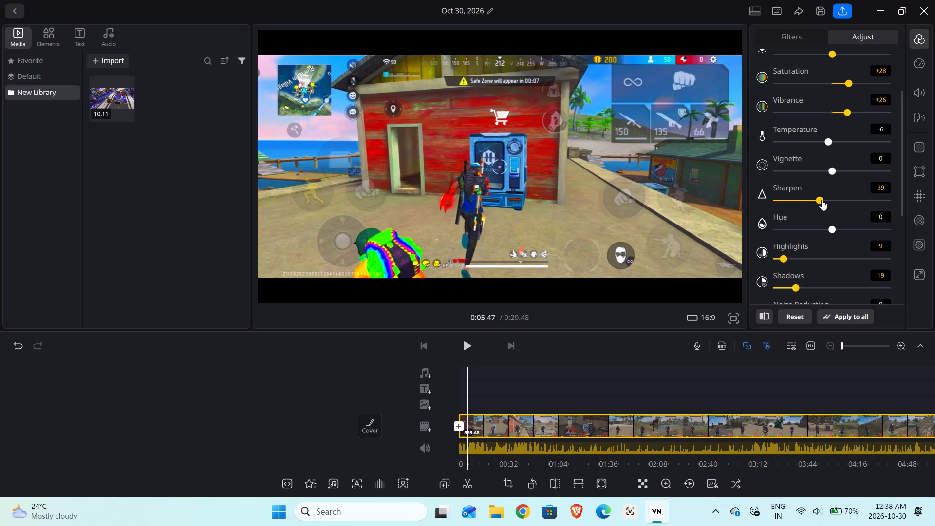
left_click(822, 200)
scroll(804, 137, "up", 1)
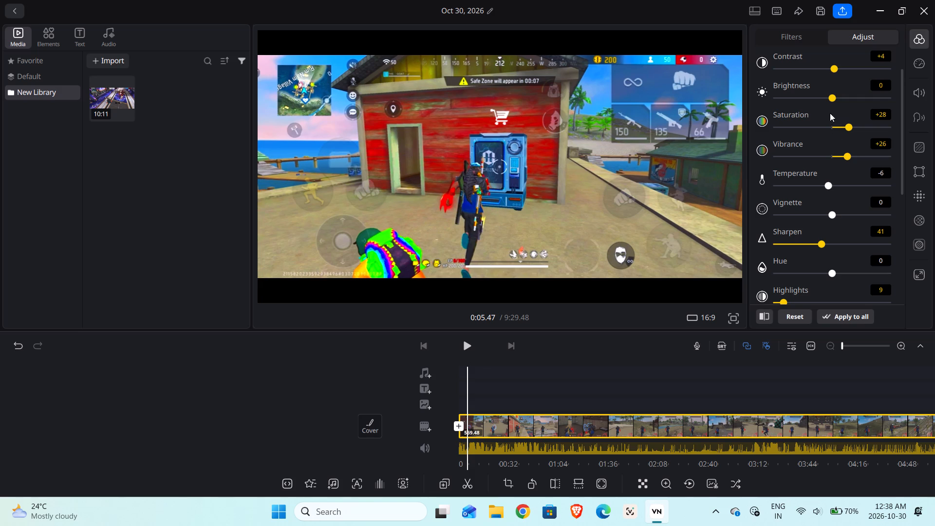
left_click_drag(830, 100, 836, 99)
Play the graded footage from about 0:05 to check the look and pause at about 0:12.
left_click_drag(502, 367, 541, 375)
left_click_drag(491, 384, 529, 384)
left_click_drag(463, 384, 497, 392)
left_click(467, 346)
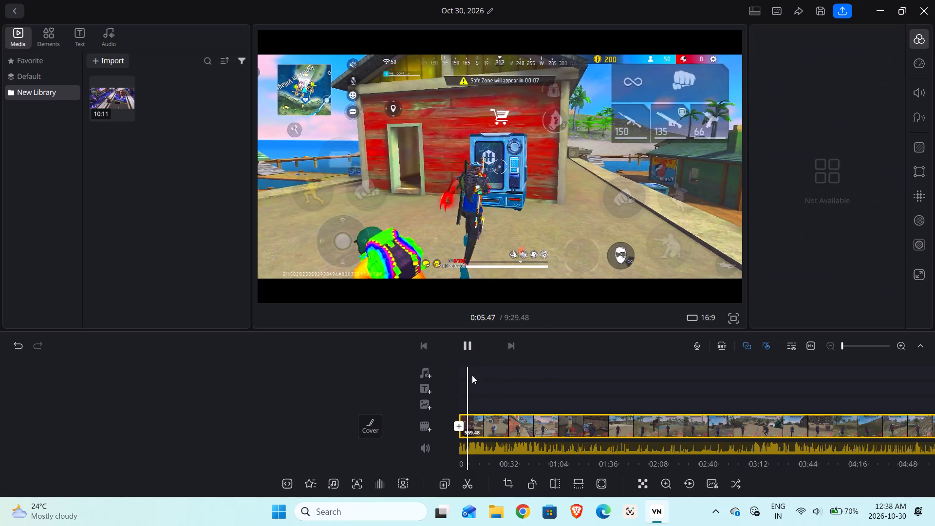
left_click_drag(470, 377, 545, 387)
left_click(472, 347)
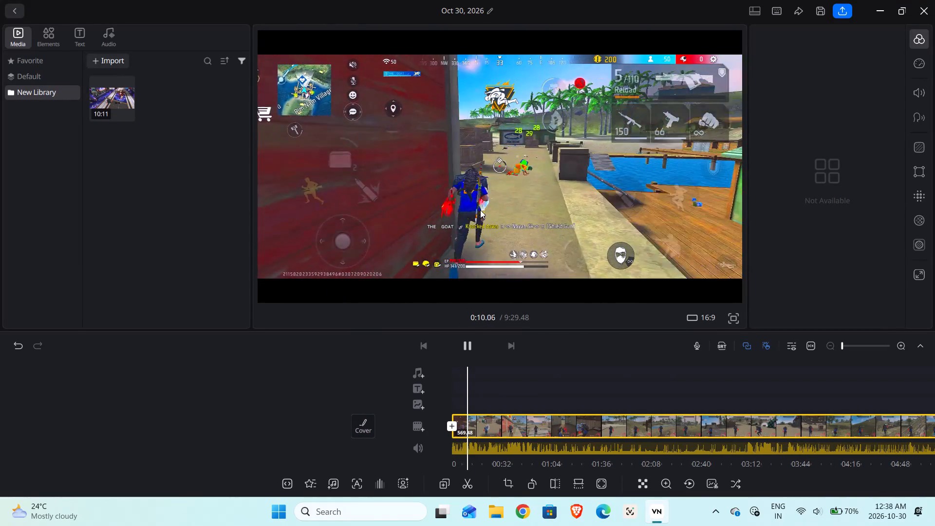
left_click(465, 348)
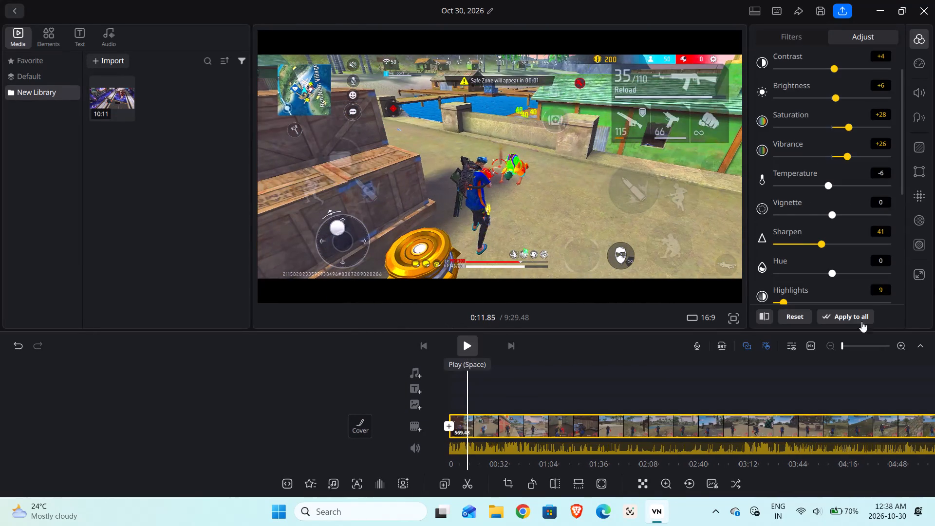
Set the clip's sharpening to 43.
left_click(825, 244)
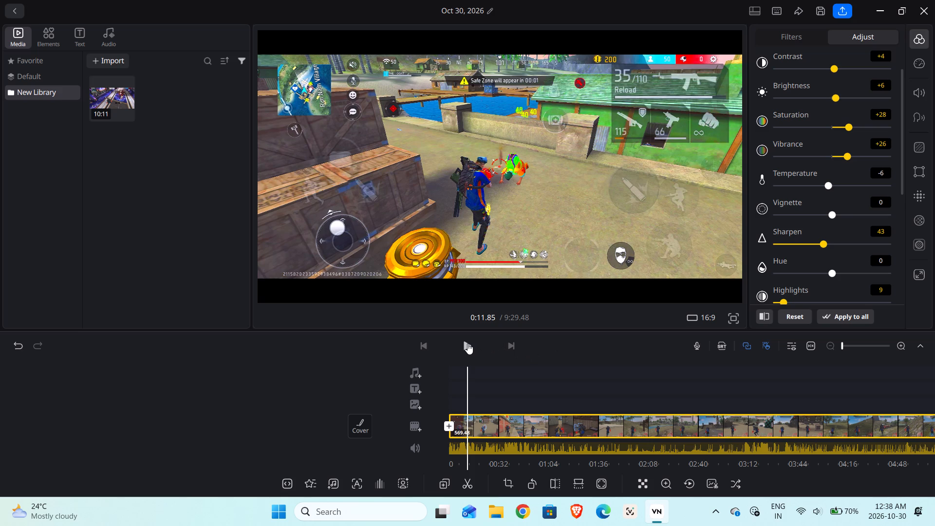
Play on to about 0:15 and set the clip's cyan tones to hue +5 and lightness +1.
left_click(466, 343)
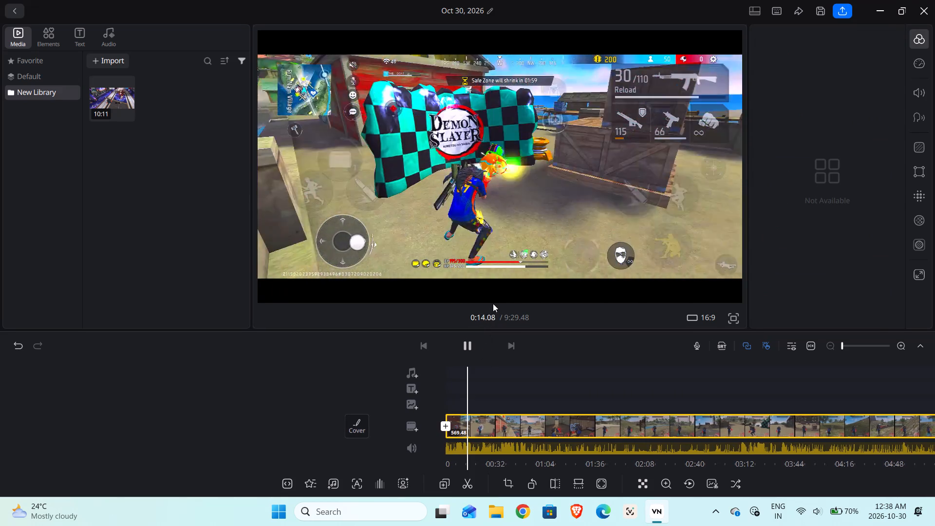
left_click(468, 344)
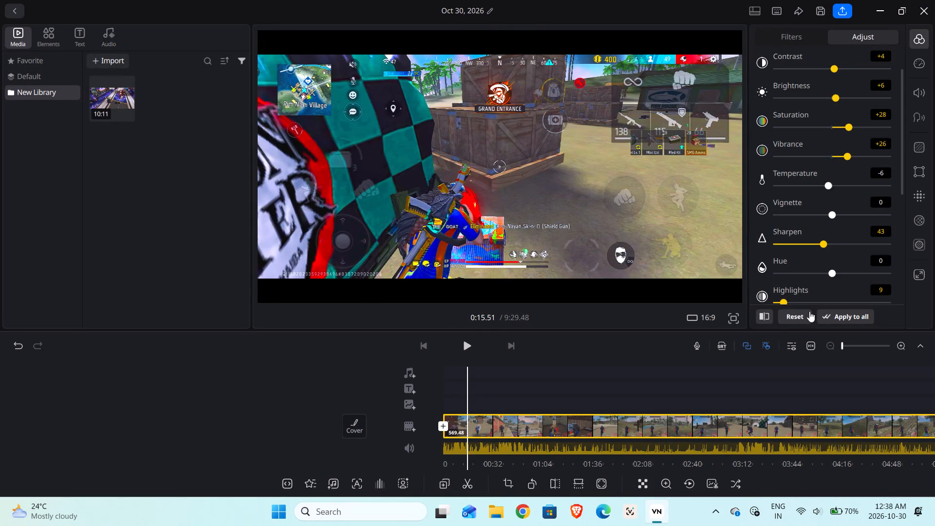
scroll(813, 214, "down", 6)
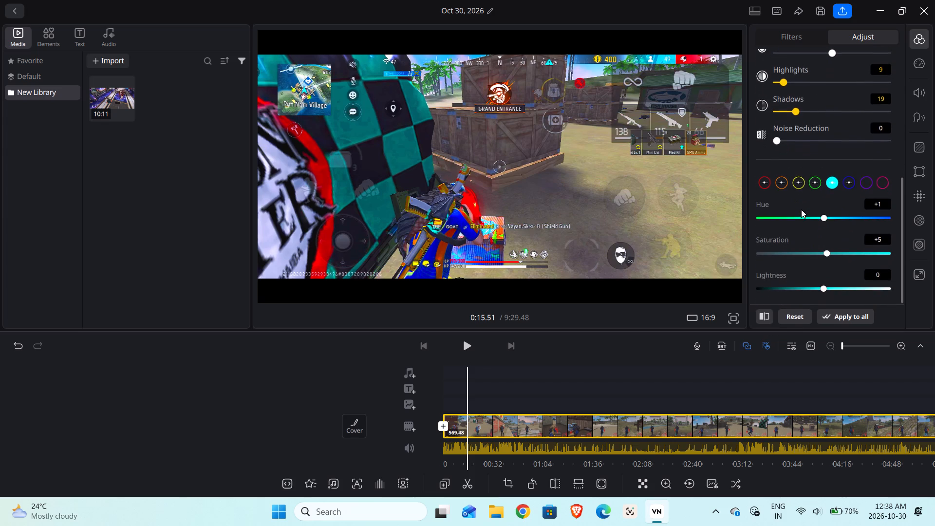
scroll(801, 209, "up", 1)
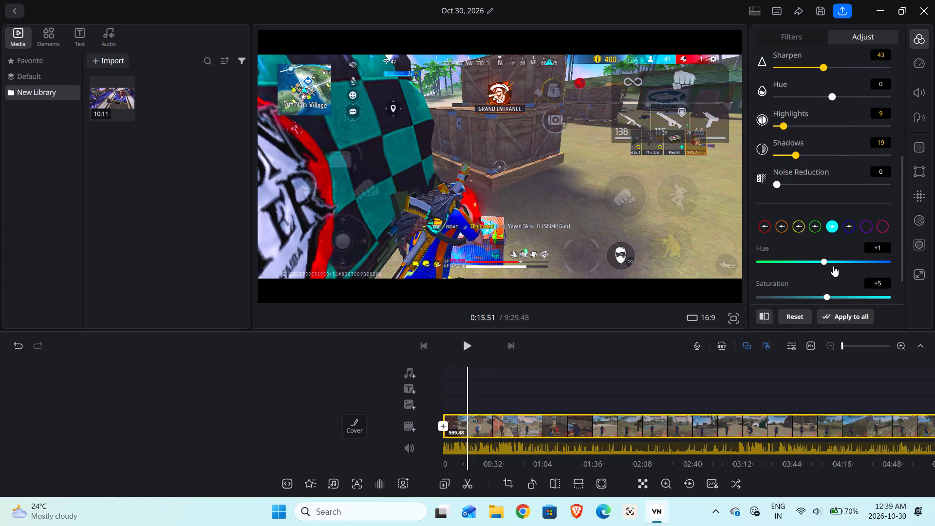
left_click(833, 266)
left_click(831, 257)
scroll(812, 272, "down", 2)
left_click_drag(823, 289, 814, 290)
left_click_drag(814, 287, 834, 285)
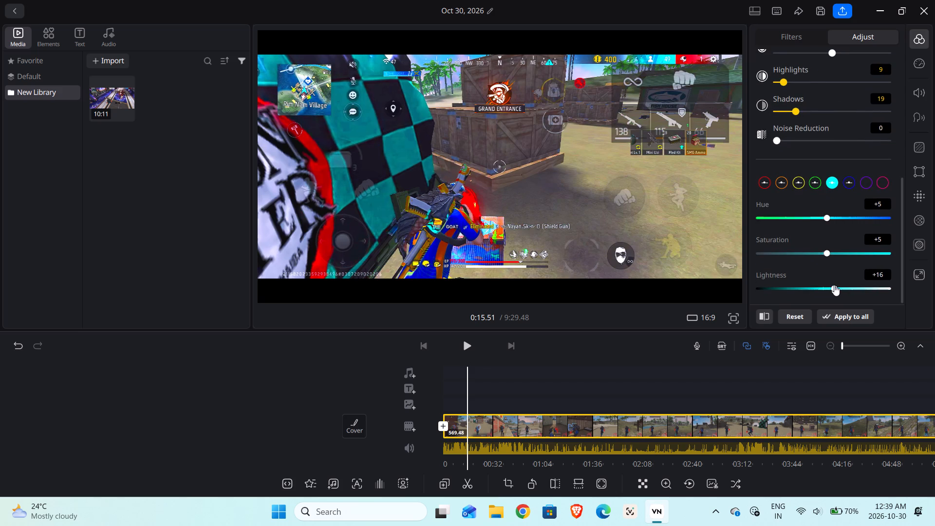
left_click_drag(834, 285, 819, 287)
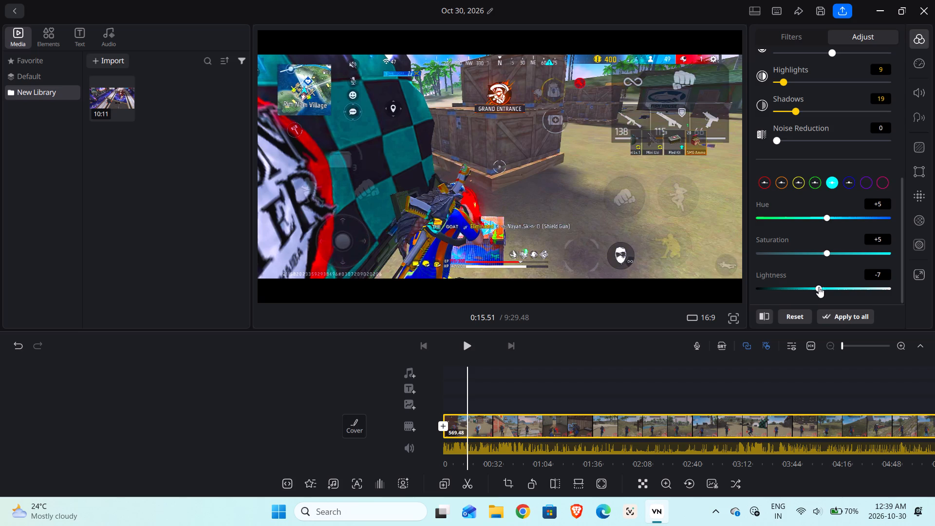
left_click_drag(819, 287, 824, 289)
Play on to about 0:30 and lower the cyan tones' lightness to -22.
left_click(470, 342)
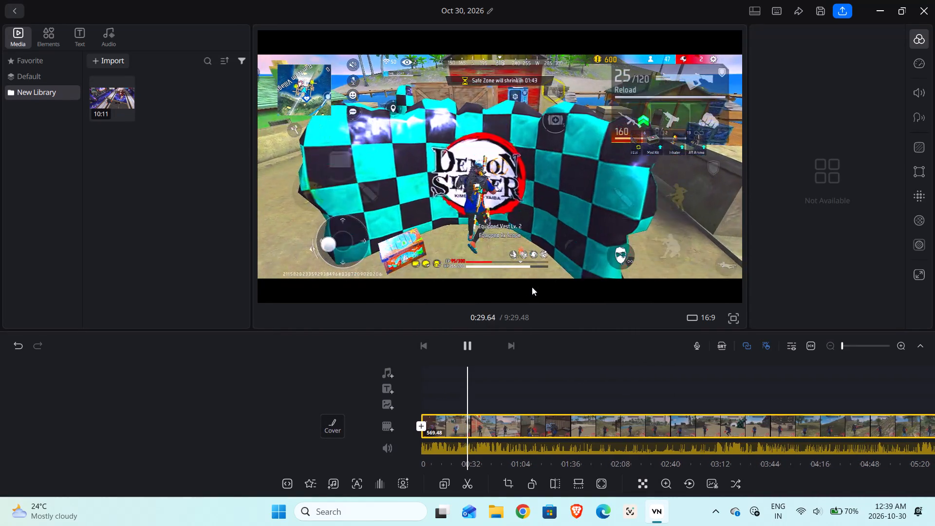
left_click(465, 342)
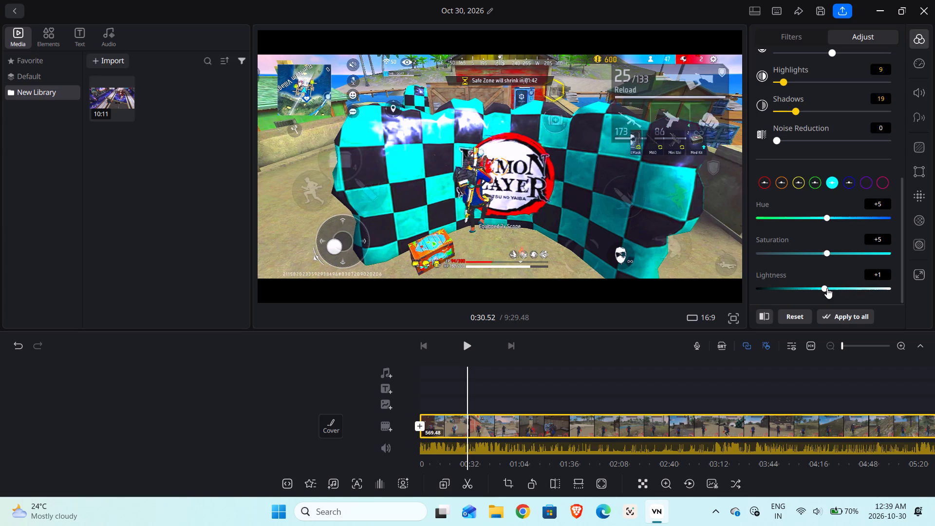
left_click_drag(825, 289, 802, 290)
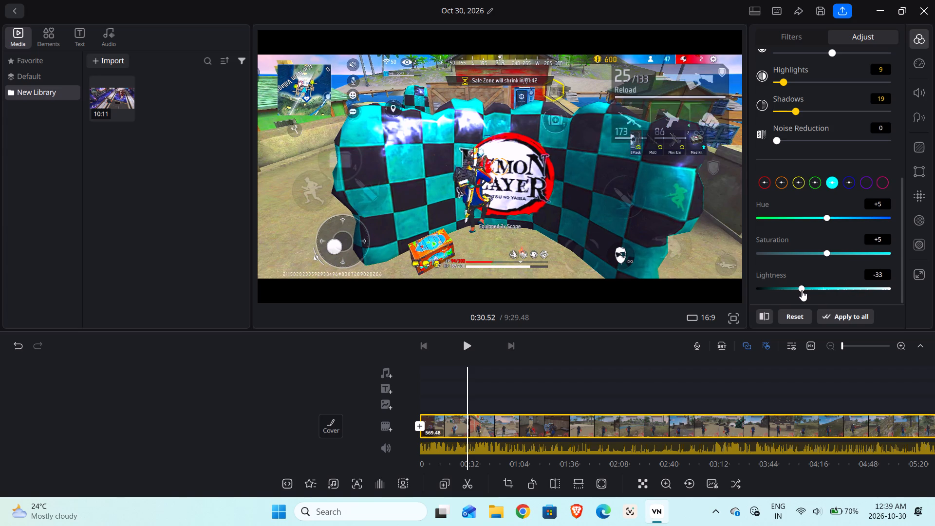
left_click_drag(802, 290, 820, 292)
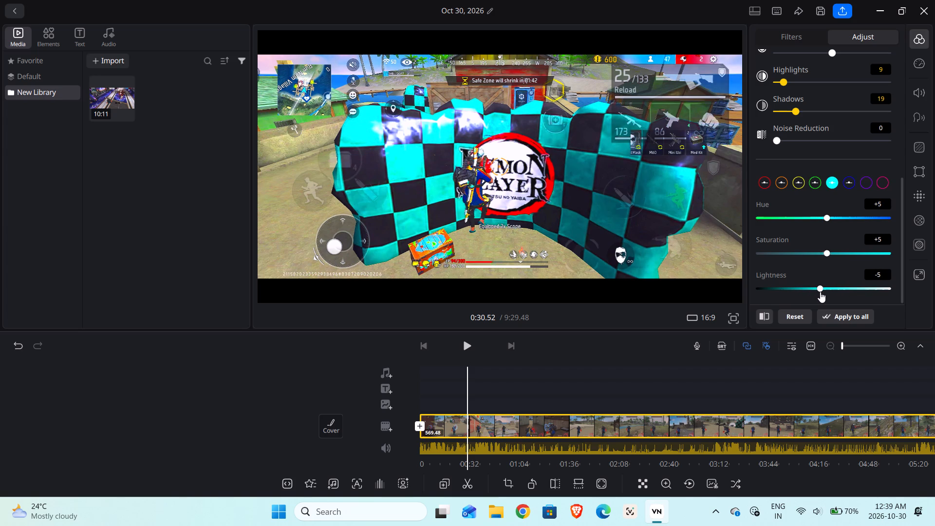
left_click_drag(820, 292, 809, 292)
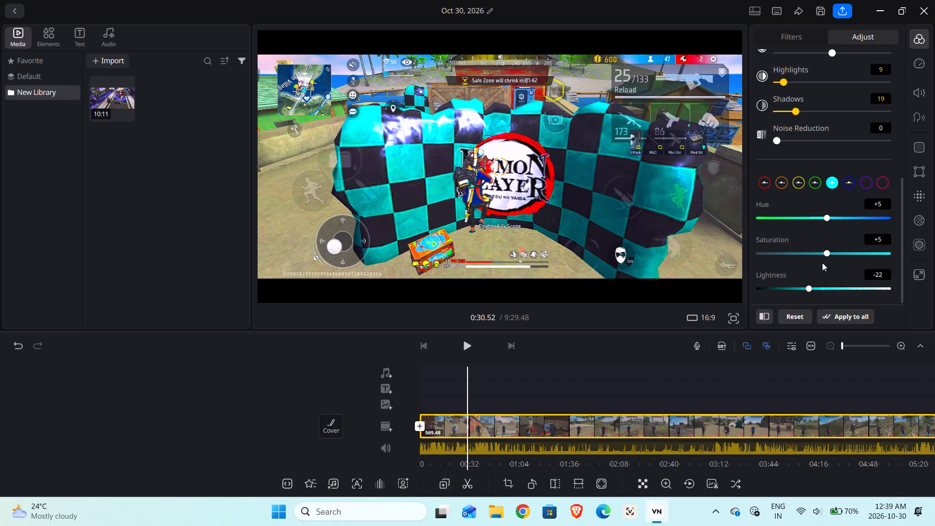
Set the clip's blue tones to saturation +9 and lightness -5.
left_click(848, 184)
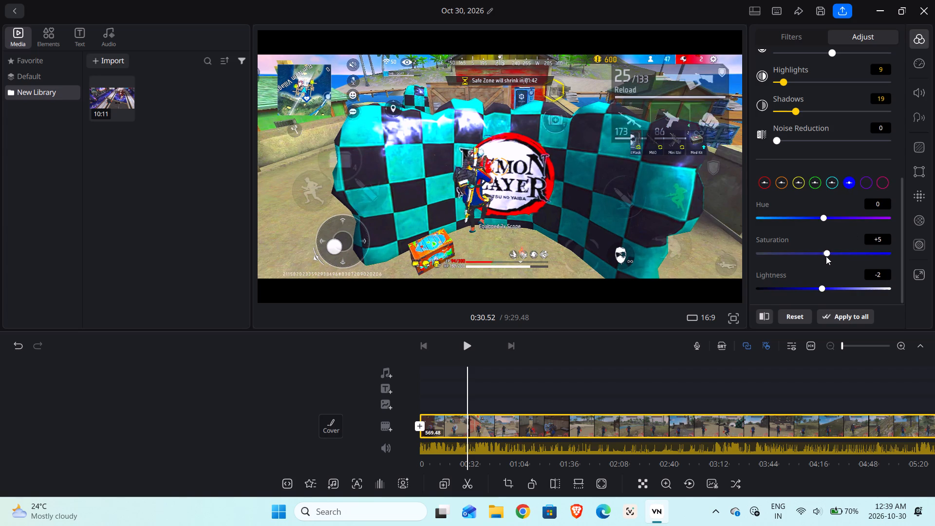
left_click(827, 255)
left_click_drag(822, 290, 818, 287)
left_click_drag(818, 287, 801, 283)
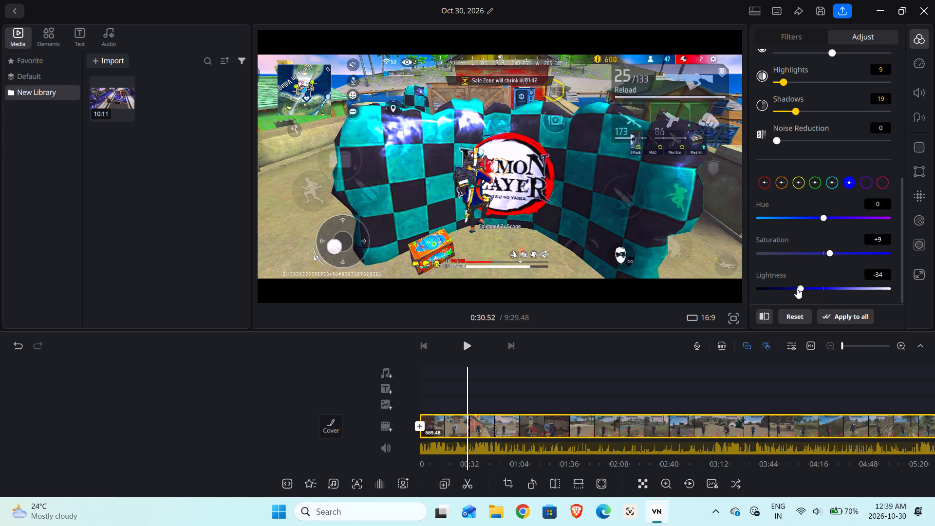
left_click_drag(797, 287, 824, 287)
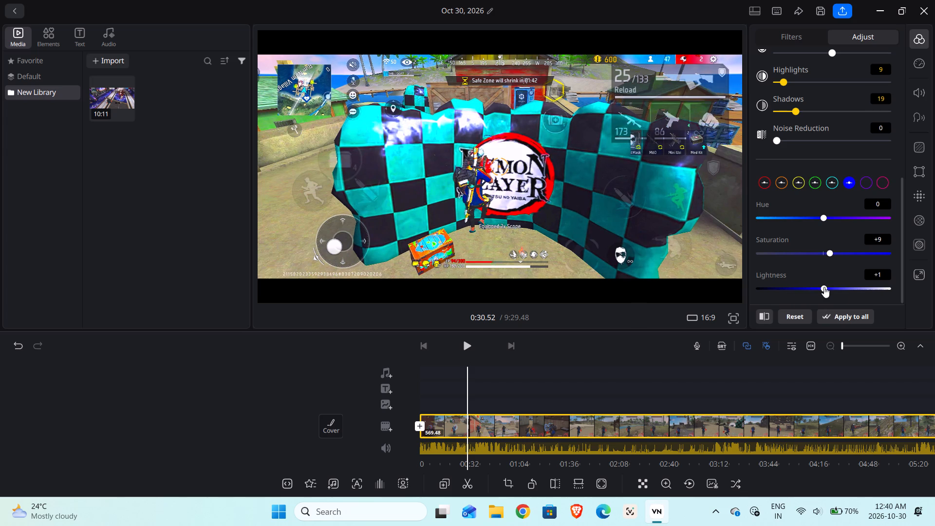
left_click_drag(824, 287, 821, 289)
Play the graded clip on from about 0:30 to 1:06 to review its colours.
left_click(467, 341)
left_click(466, 344)
left_click(466, 344)
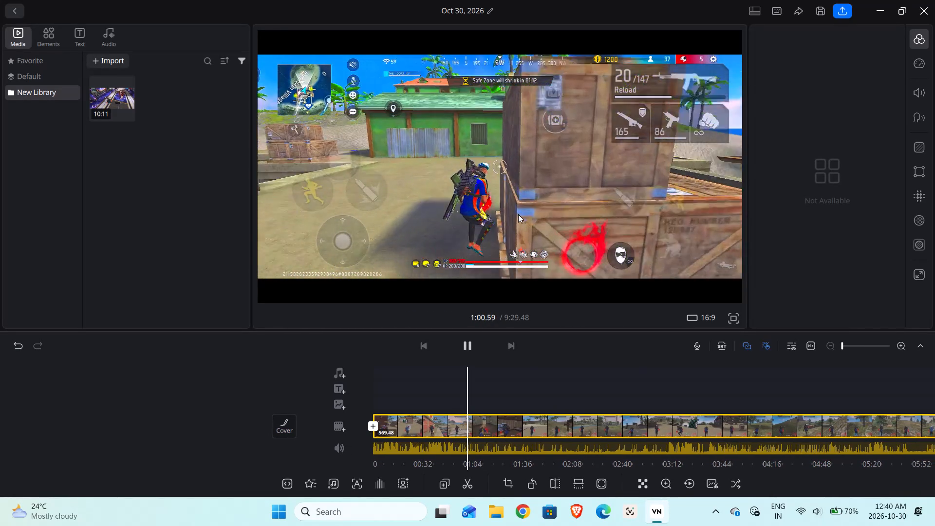
left_click(464, 337)
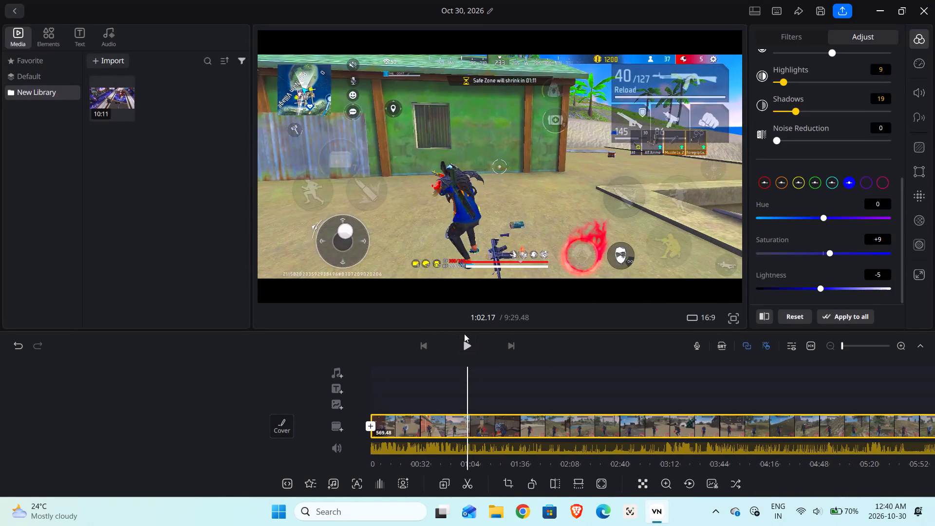
left_click(464, 334)
left_click(468, 347)
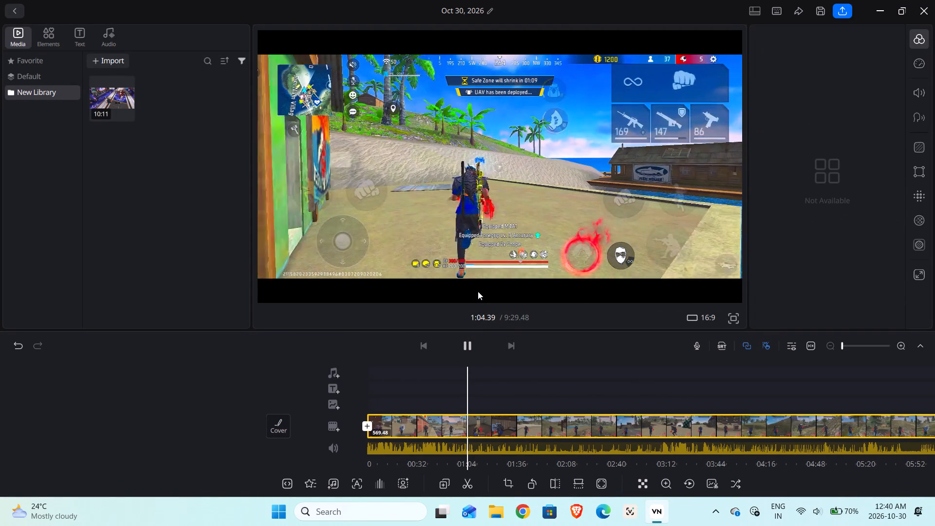
left_click(478, 291)
left_click(467, 344)
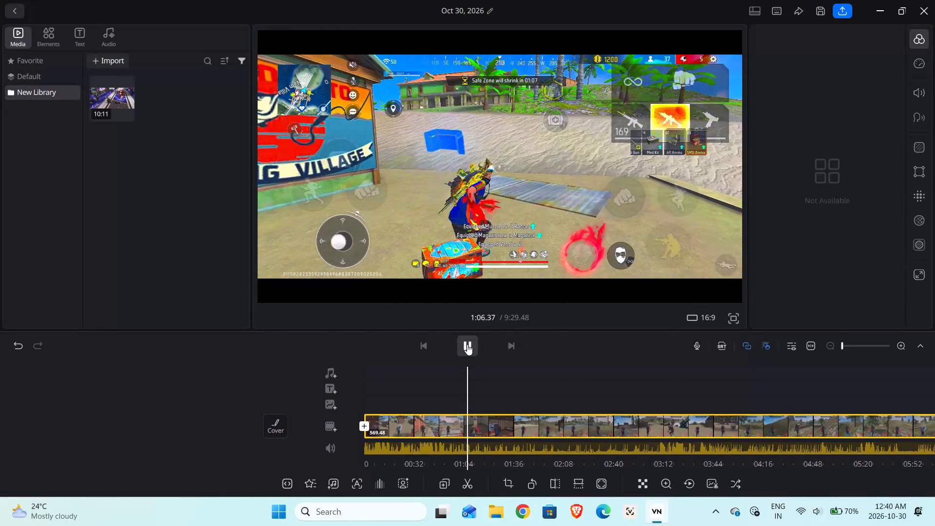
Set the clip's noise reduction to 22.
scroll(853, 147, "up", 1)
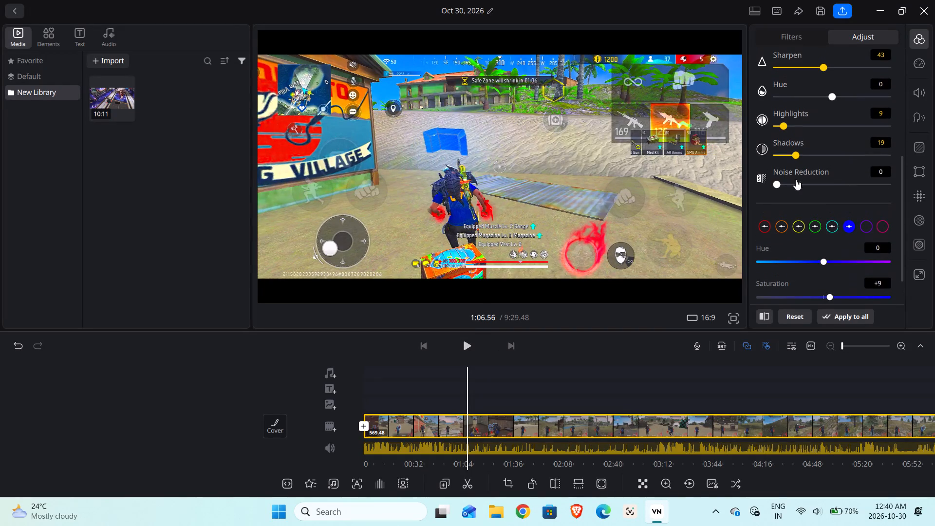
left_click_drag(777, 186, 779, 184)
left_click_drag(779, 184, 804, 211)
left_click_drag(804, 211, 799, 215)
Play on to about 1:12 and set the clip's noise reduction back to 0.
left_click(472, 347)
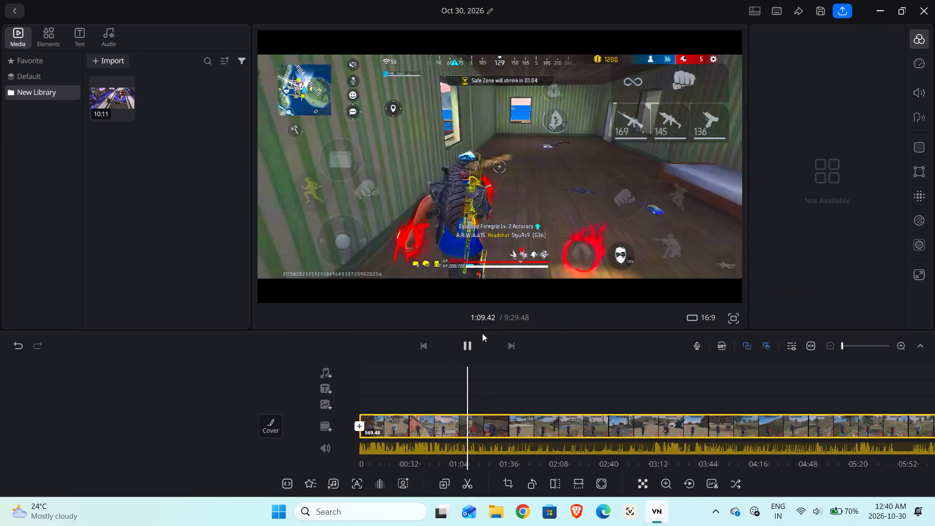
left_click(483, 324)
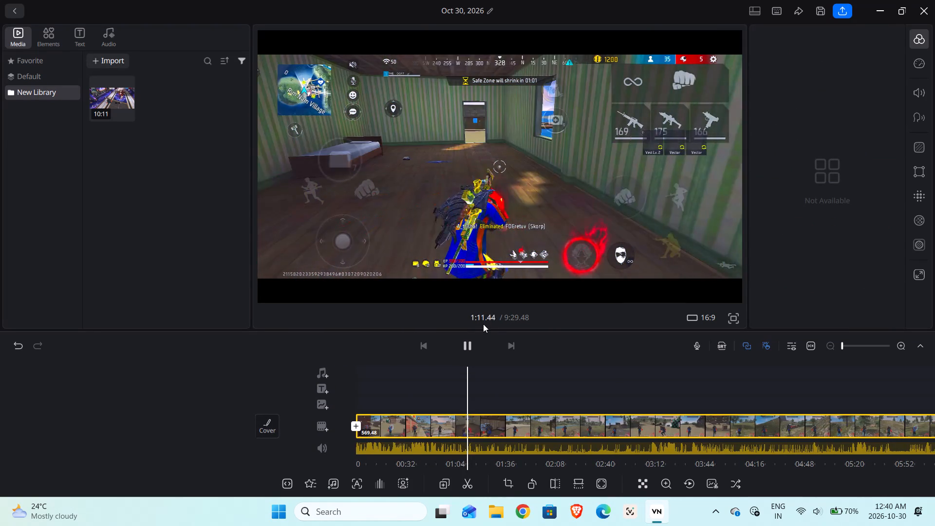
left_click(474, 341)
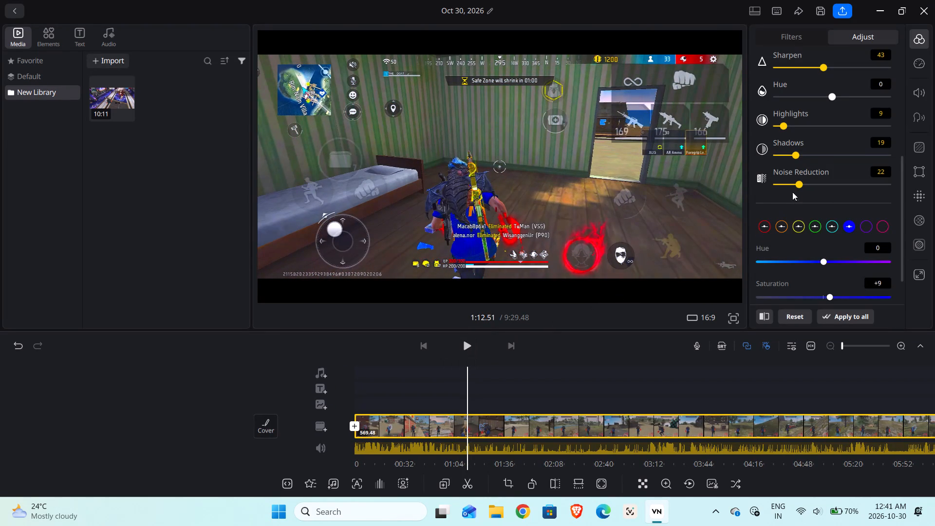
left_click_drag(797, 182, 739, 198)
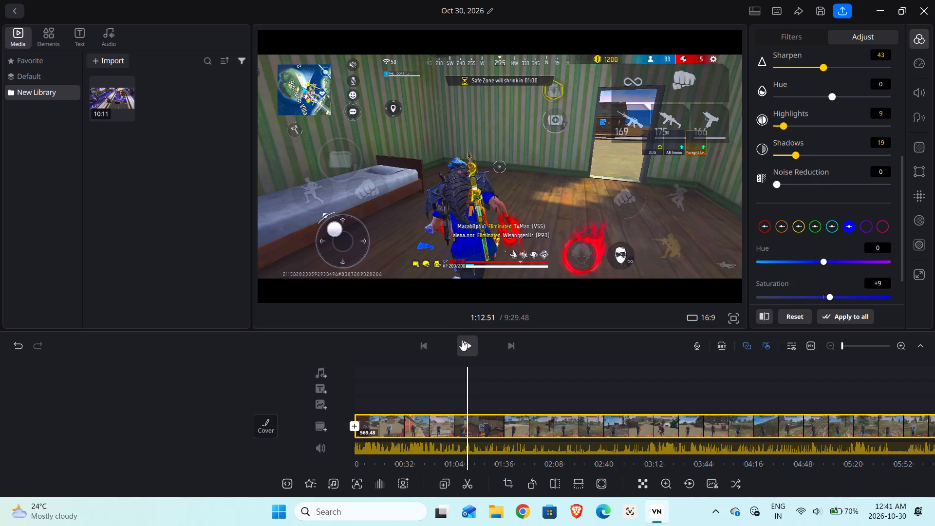
Play on to about 1:17 and set the hue of the clip's blue tones to -10.
left_click(462, 340)
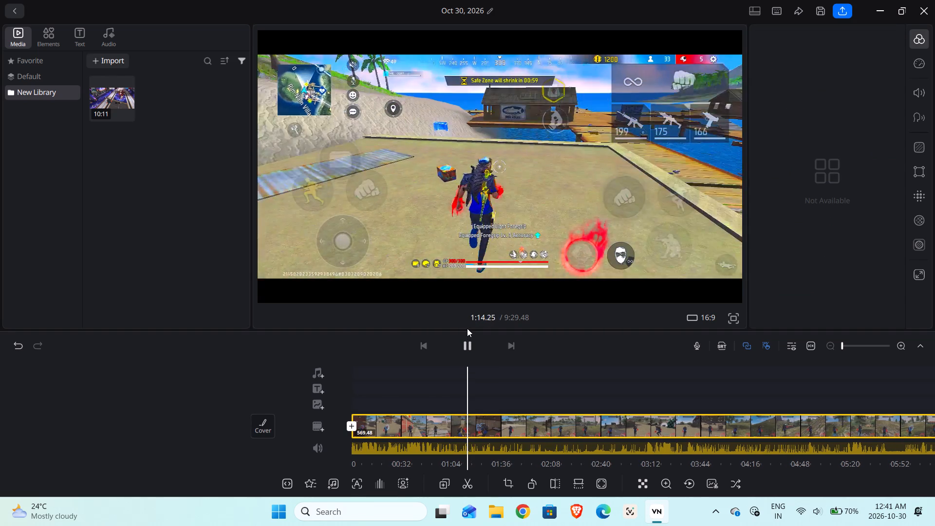
left_click(468, 322)
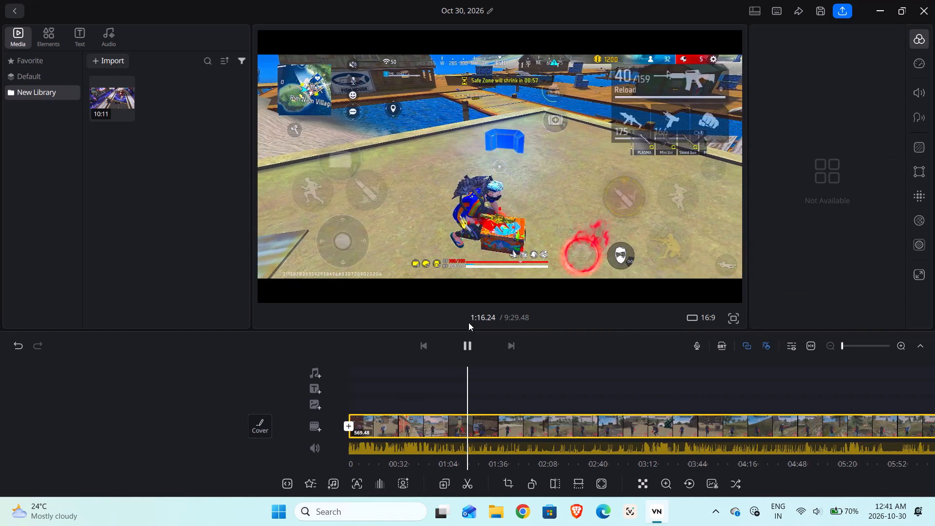
left_click(467, 348)
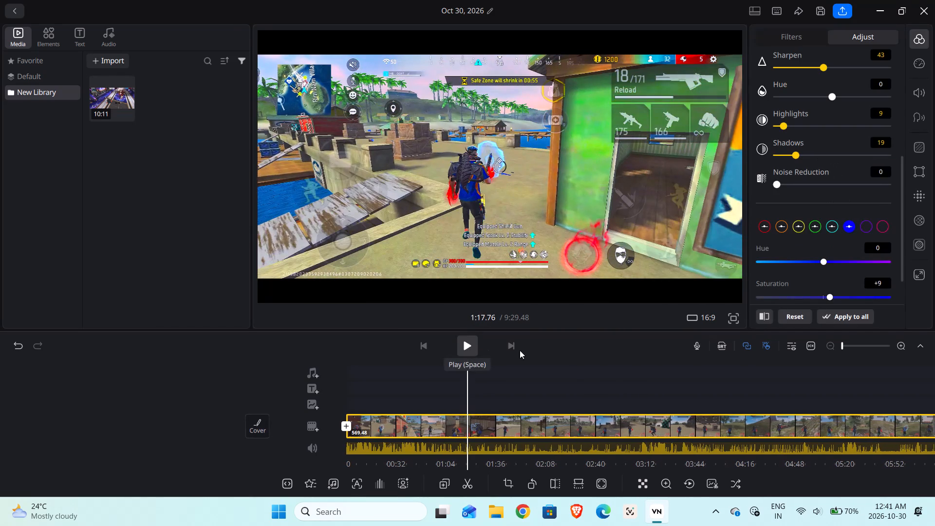
scroll(843, 266, "down", 4)
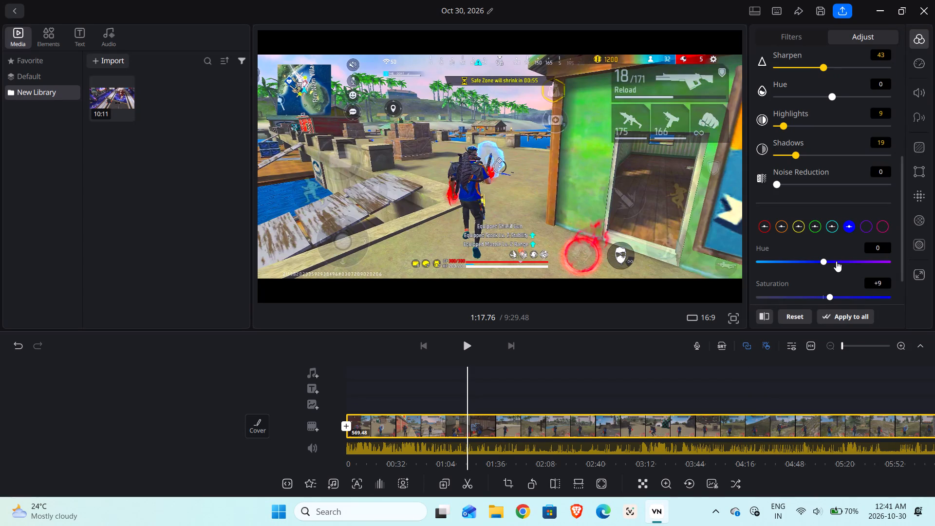
left_click(825, 262)
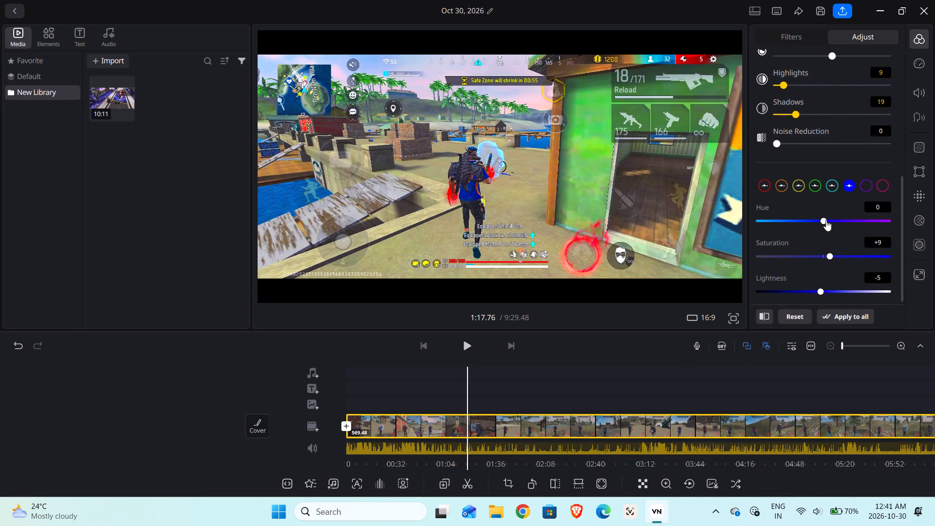
left_click_drag(825, 219, 817, 232)
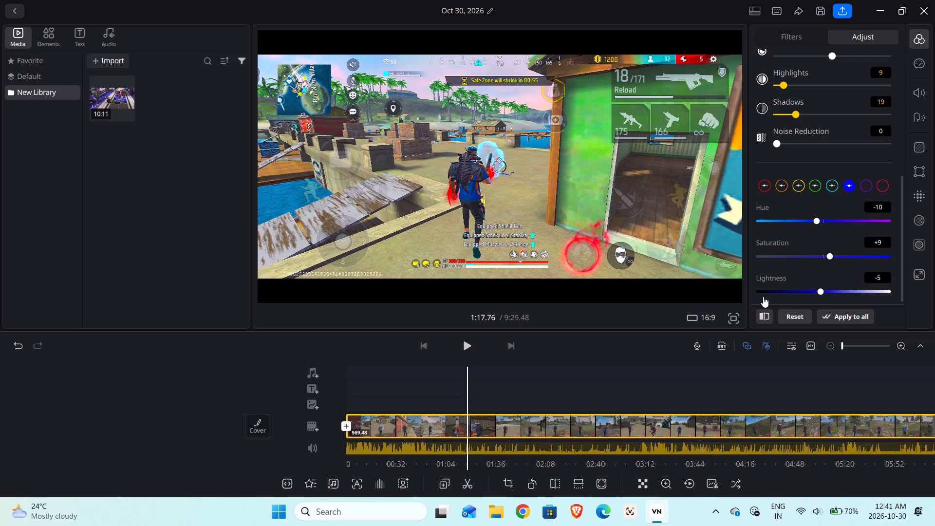
Lower the clip's sharpening to 39.
scroll(823, 210, "up", 2)
scroll(841, 145, "up", 3)
scroll(823, 140, "down", 3)
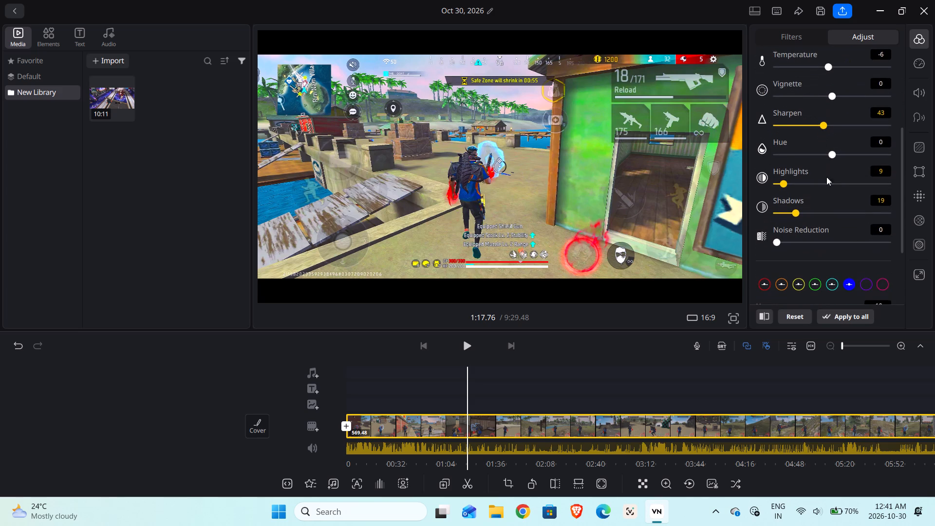
left_click(821, 125)
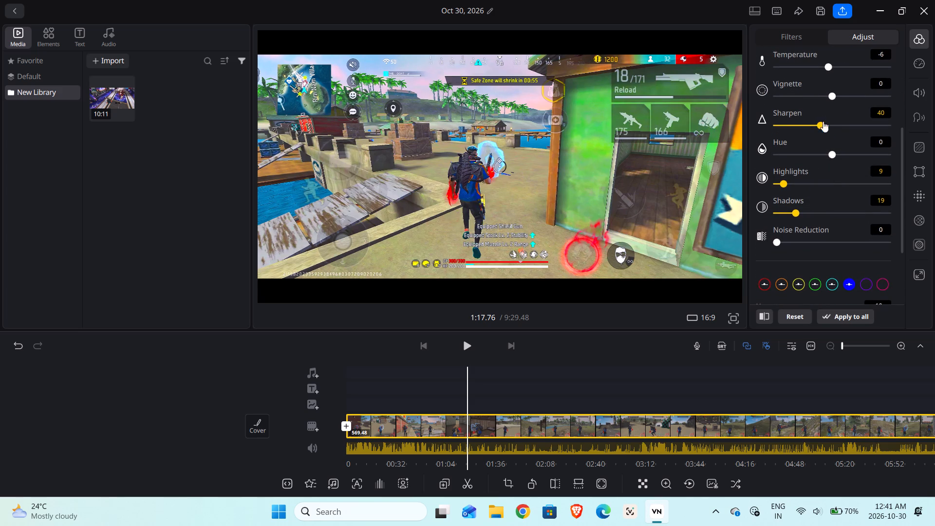
left_click(820, 127)
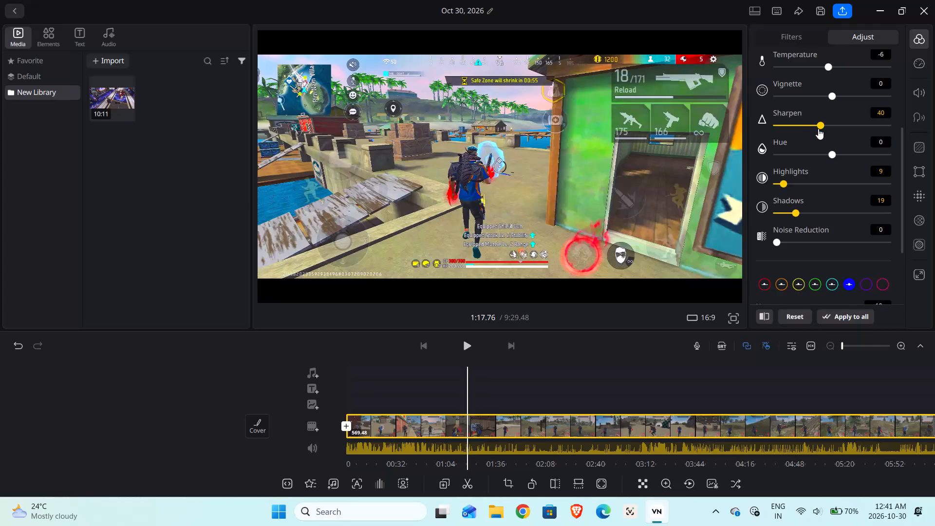
Play on to about 2:00 and raise the clip's brightness to +10.
left_click(467, 341)
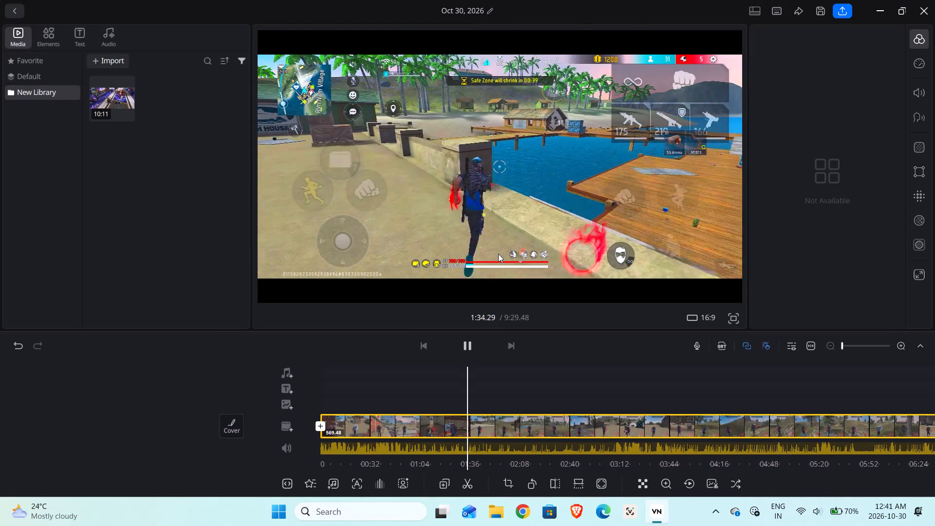
left_click(498, 254)
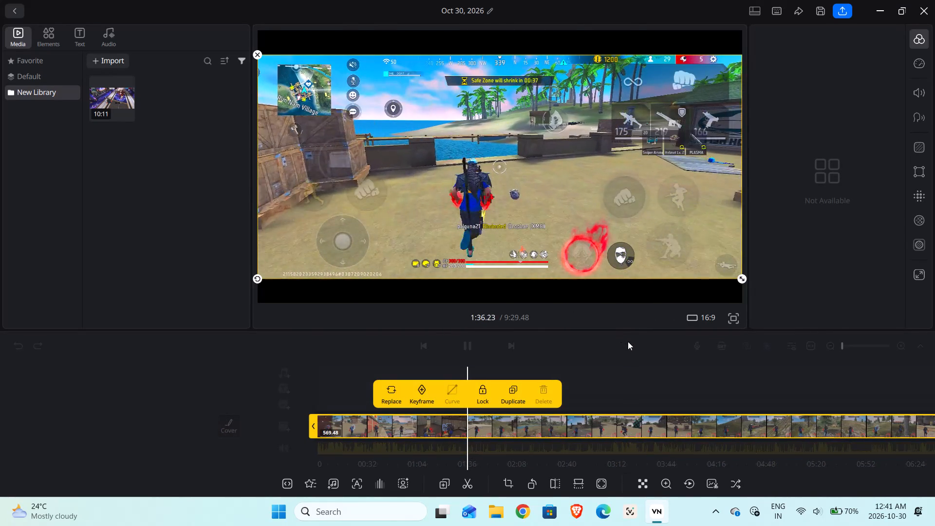
left_click(628, 354)
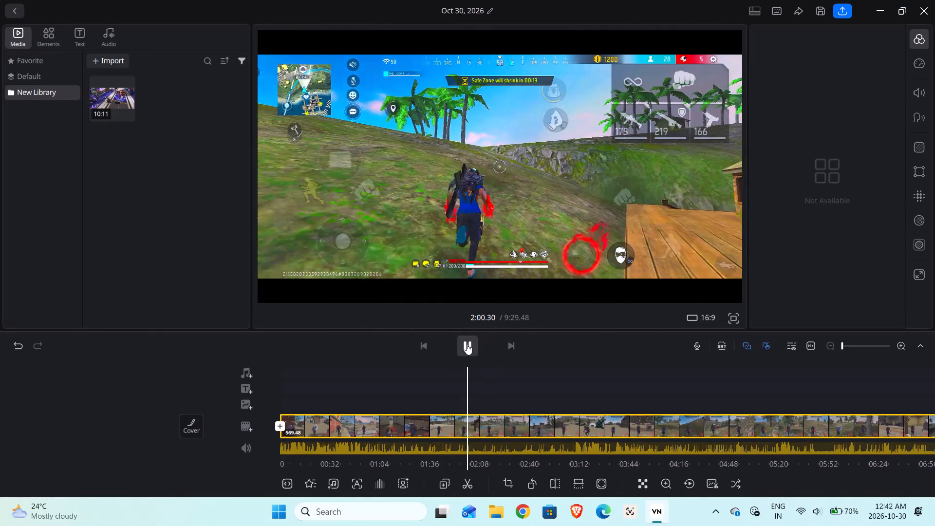
left_click(467, 344)
scroll(795, 77, "up", 1)
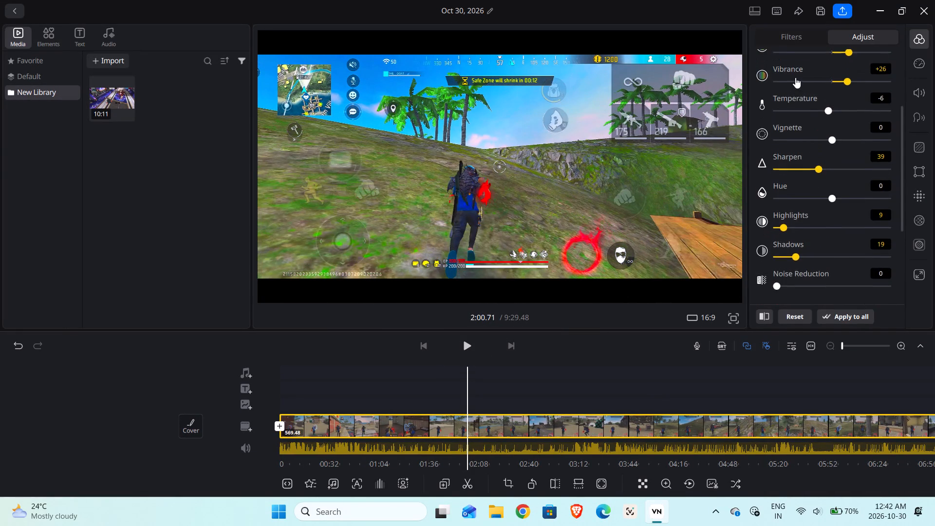
scroll(795, 77, "up", 2)
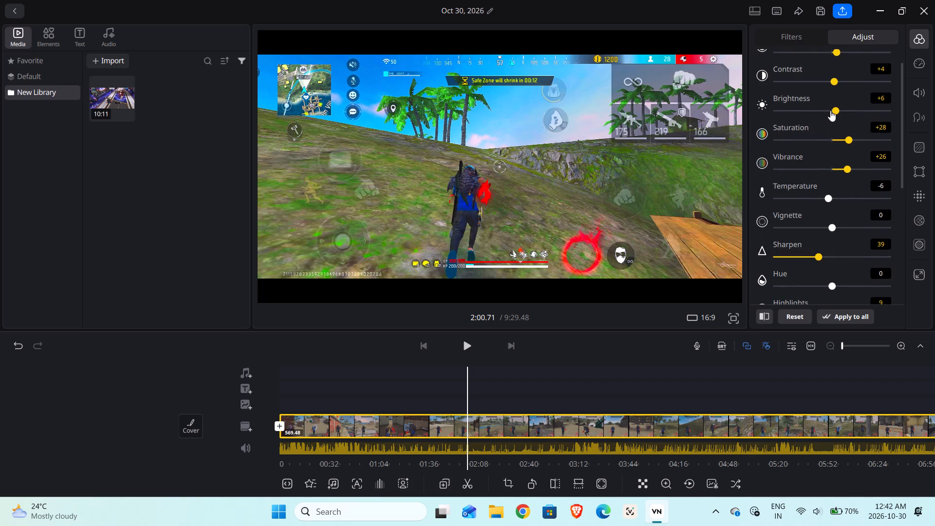
left_click(836, 109)
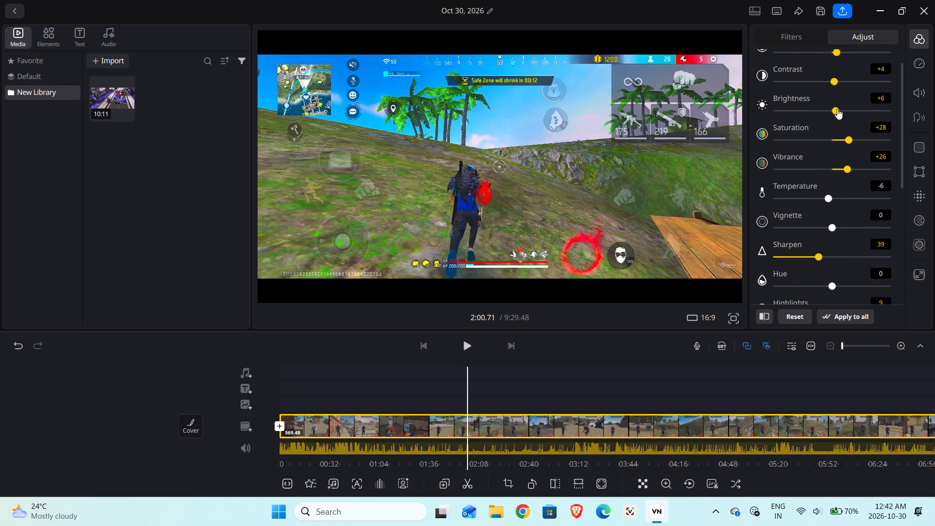
left_click(838, 109)
Examine the graded footage at several moments between about 0:31 and 3:26, and play it through from about 0:31.
left_click_drag(334, 371, 446, 377)
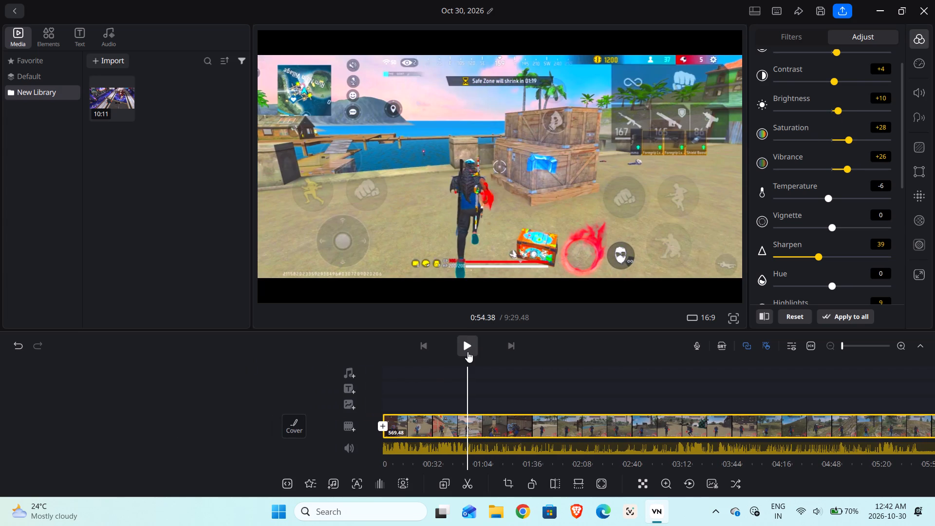
left_click(467, 350)
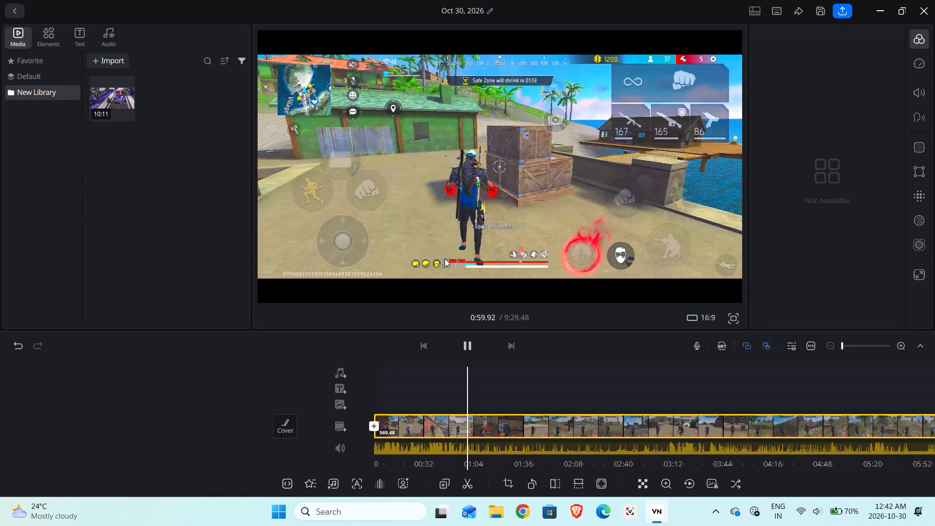
left_click_drag(624, 389, 588, 389)
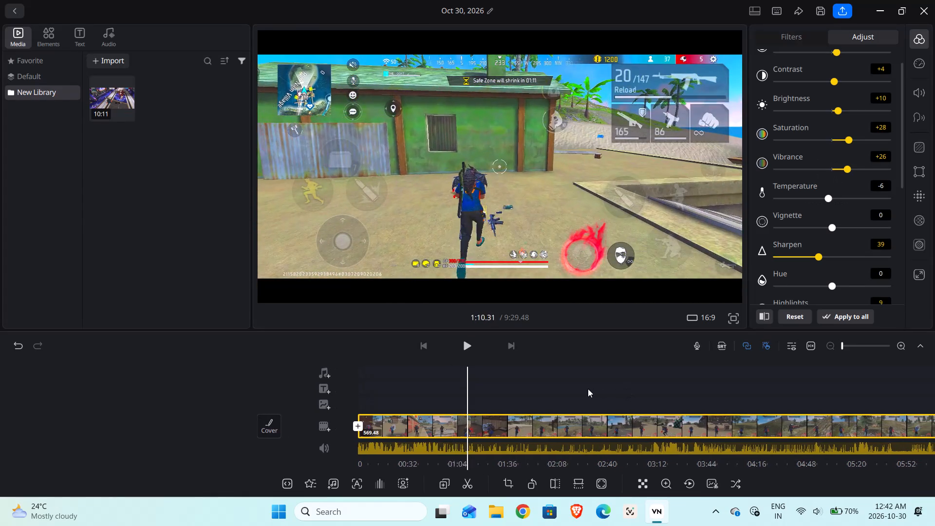
left_click_drag(588, 389, 470, 371)
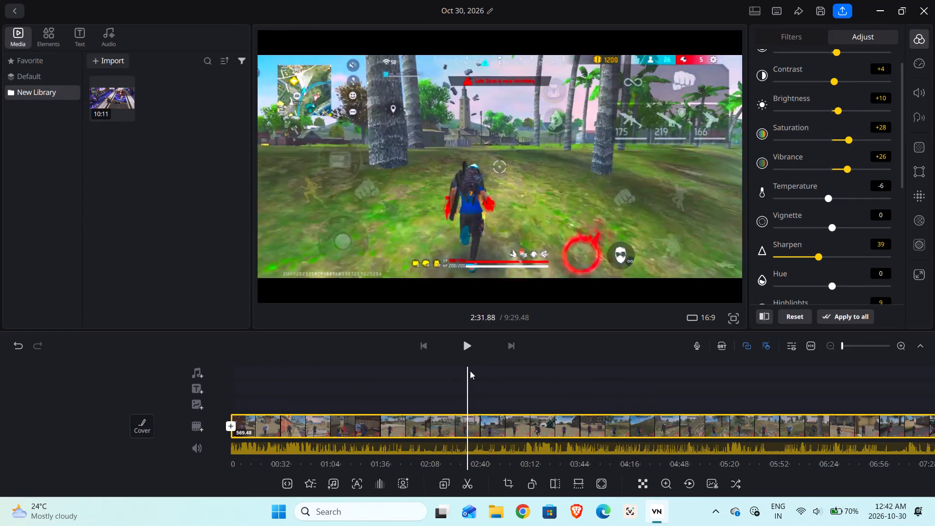
left_click_drag(470, 371, 387, 357)
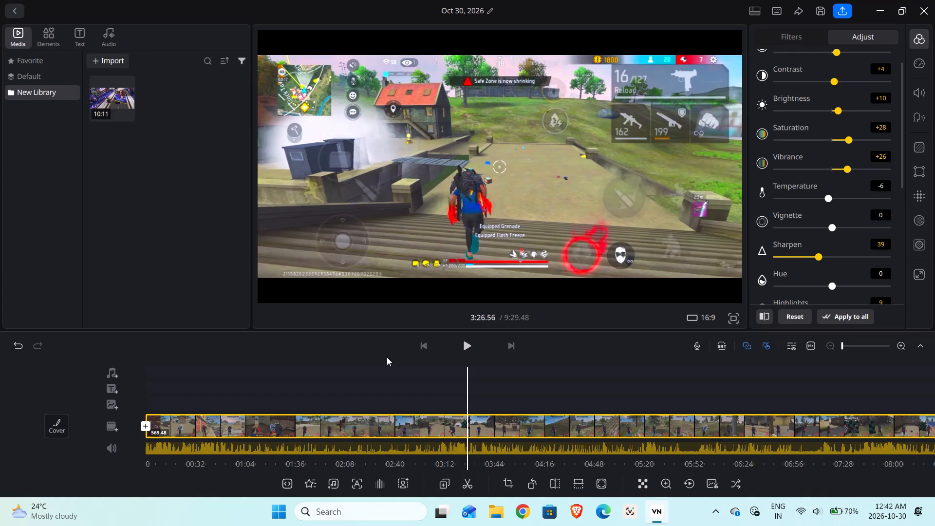
left_click_drag(387, 357, 467, 347)
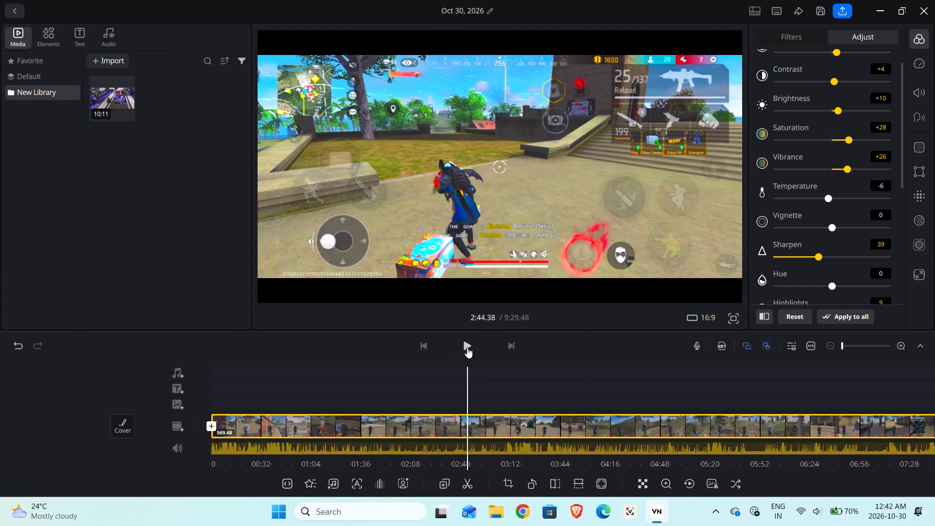
left_click_drag(467, 347, 482, 348)
left_click_drag(426, 375, 524, 370)
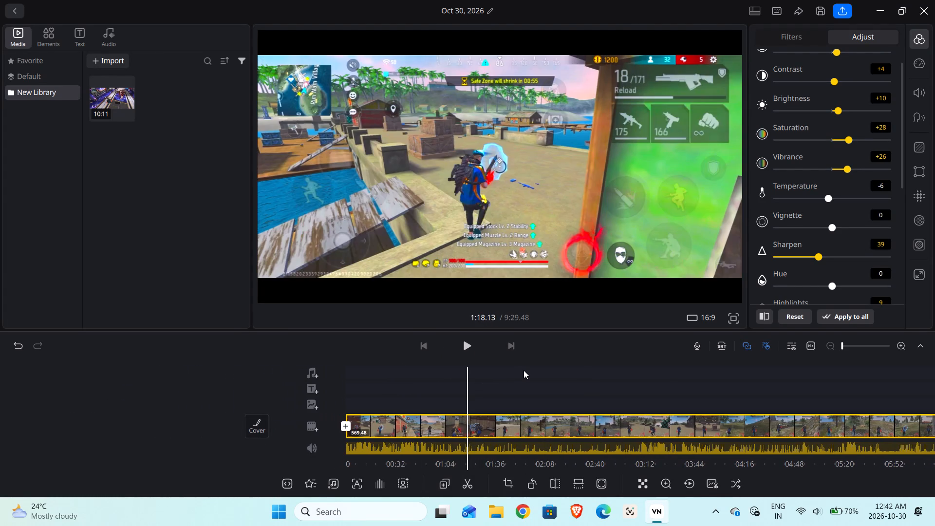
left_click_drag(524, 370, 525, 362)
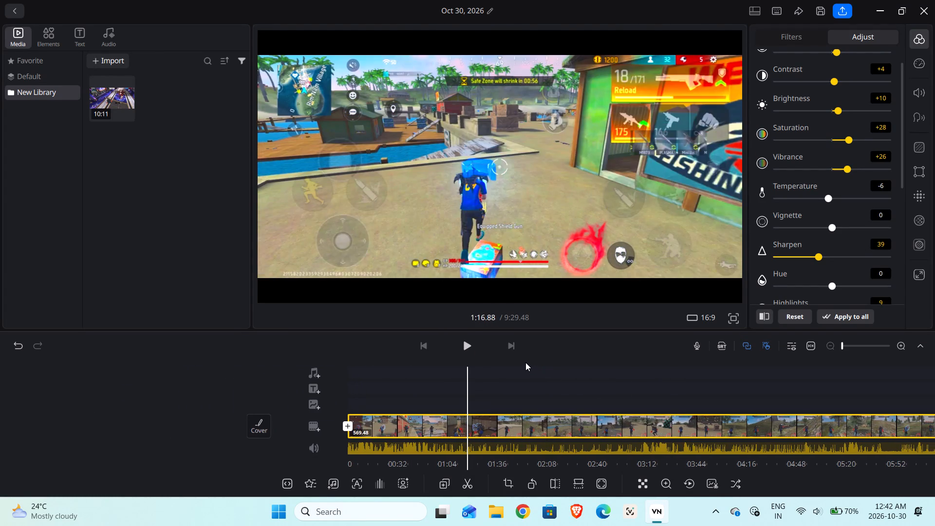
left_click_drag(525, 362, 597, 366)
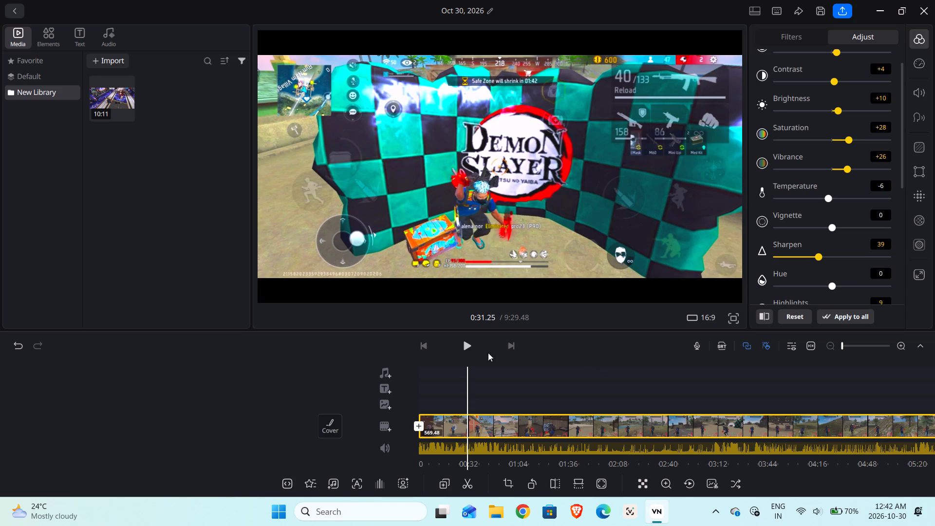
left_click(472, 345)
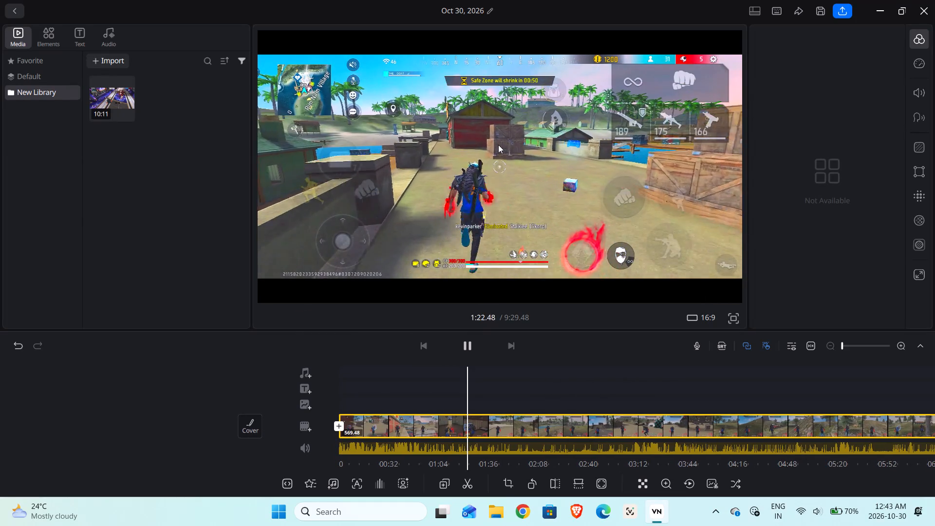
Rewatch the stretch from about 0:47 onwards and split the clip at about 1:43.
left_click_drag(456, 383, 467, 381)
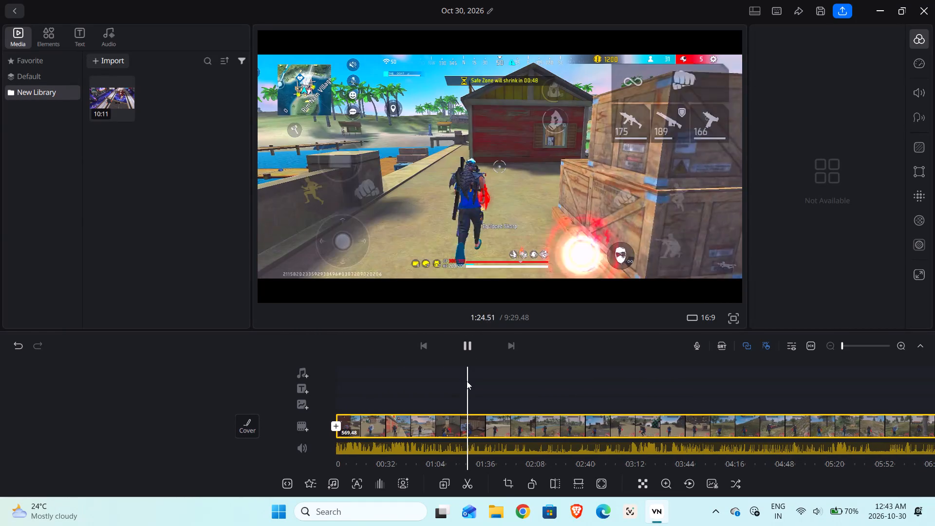
left_click_drag(467, 381, 520, 377)
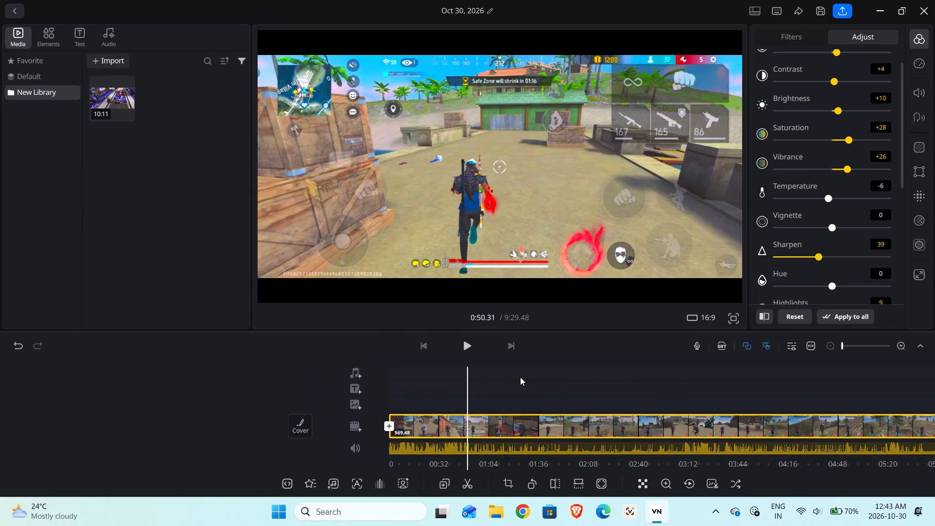
left_click_drag(520, 377, 524, 377)
left_click(471, 347)
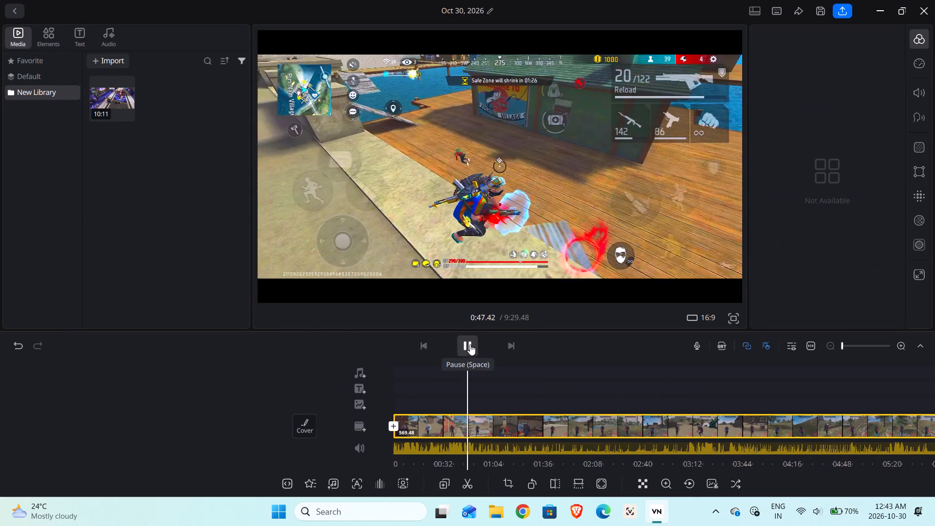
left_click_drag(509, 371, 468, 365)
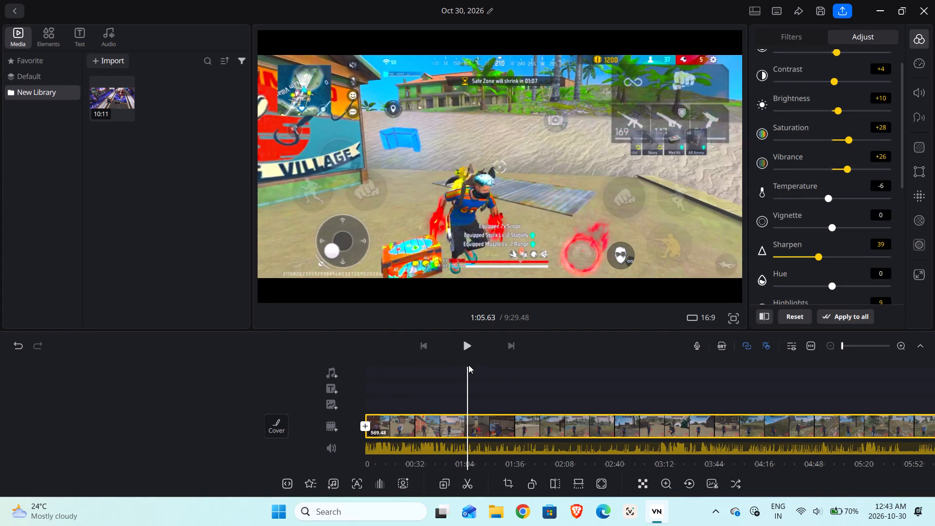
left_click_drag(468, 365, 467, 363)
left_click(465, 346)
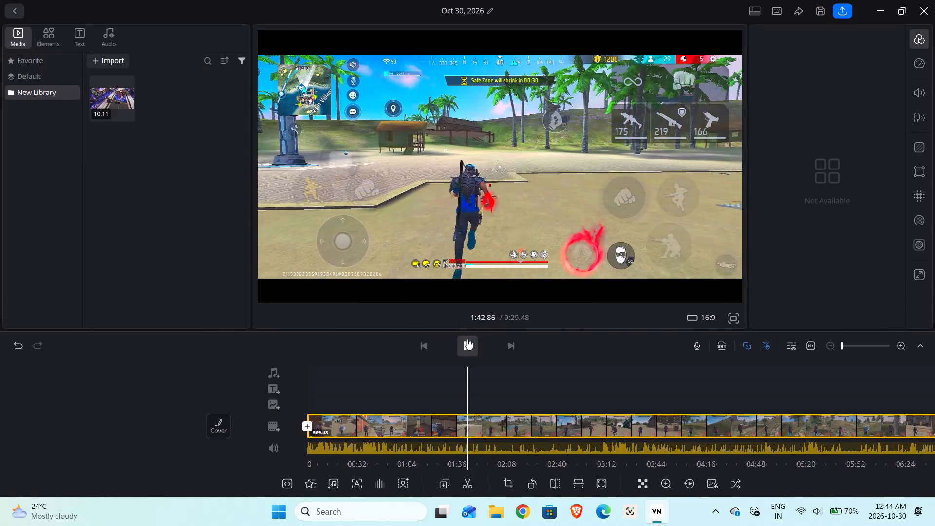
left_click(467, 341)
left_click(467, 486)
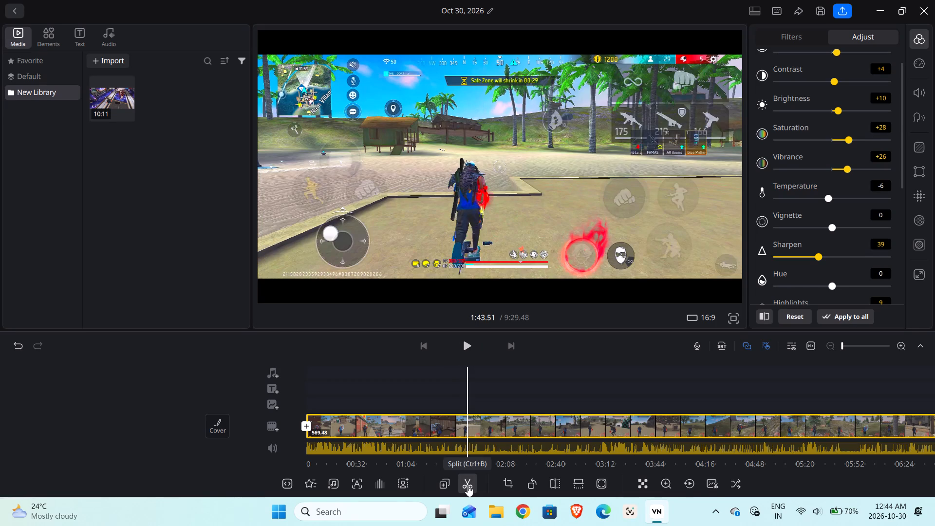
Split the second clip at about 2:50 and delete the section between the two cuts.
left_click_drag(513, 399, 441, 378)
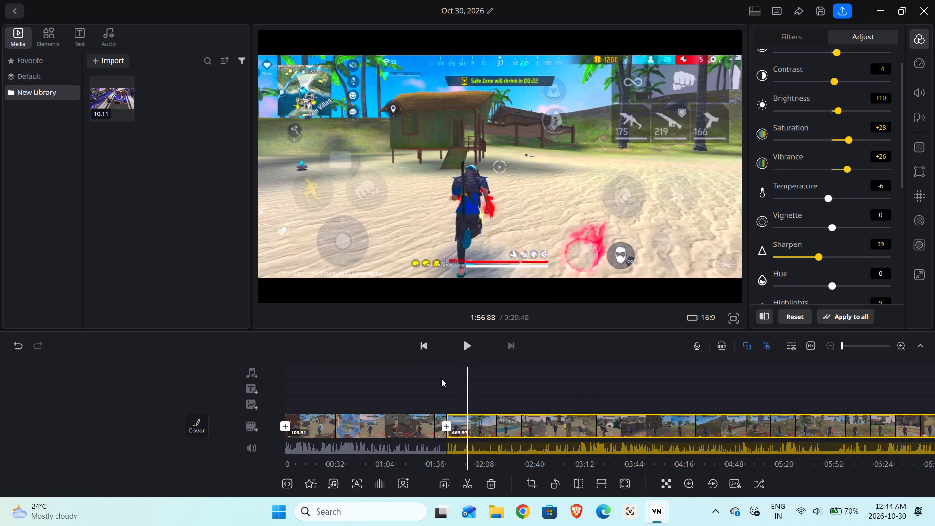
left_click_drag(441, 378, 445, 376)
left_click_drag(525, 390, 513, 387)
left_click_drag(535, 391, 467, 383)
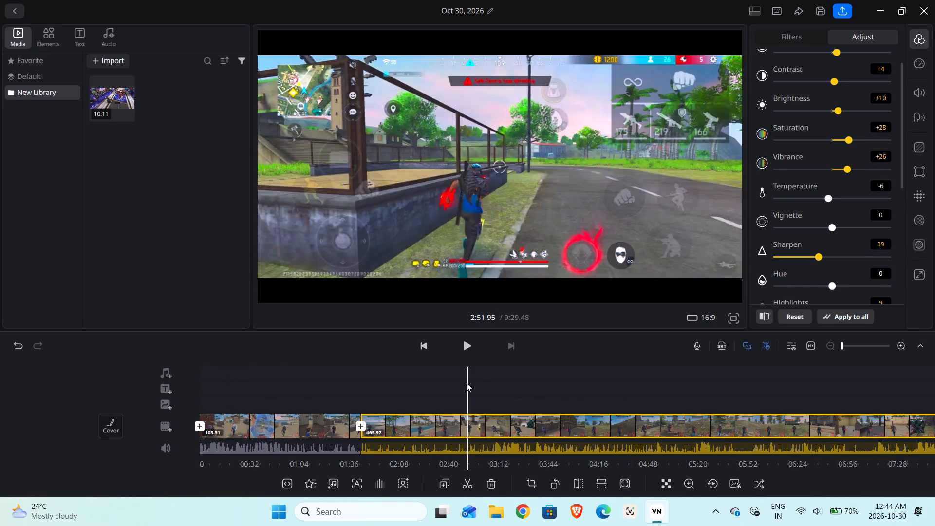
left_click_drag(467, 383, 505, 376)
left_click(471, 345)
left_click_drag(533, 364, 530, 365)
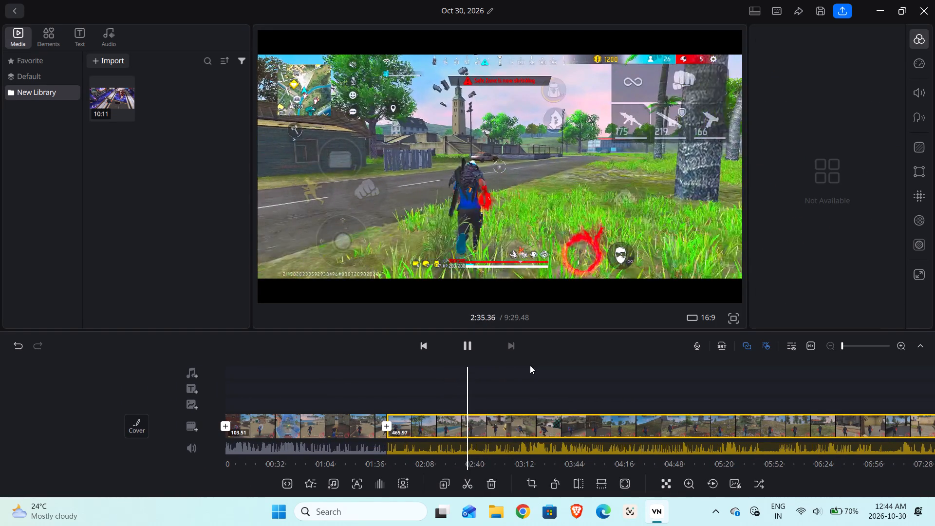
left_click_drag(530, 365, 504, 362)
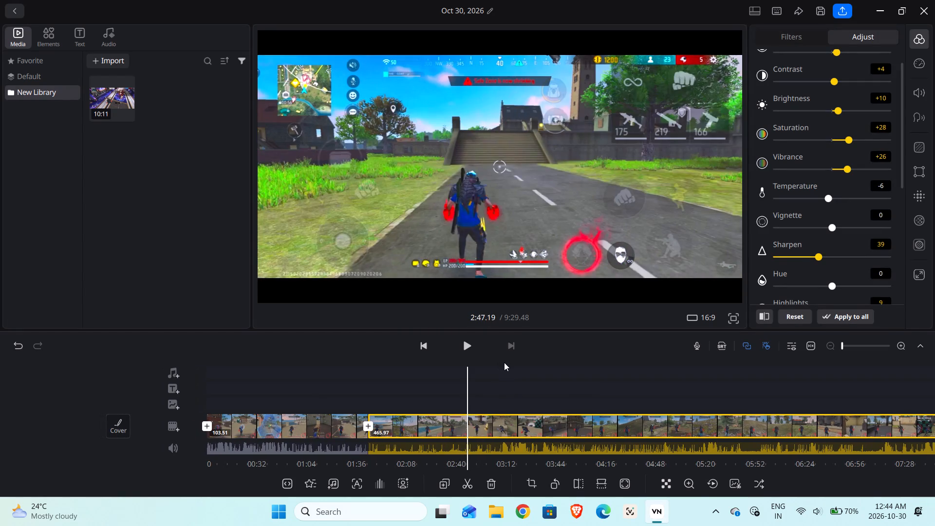
left_click_drag(504, 362, 499, 361)
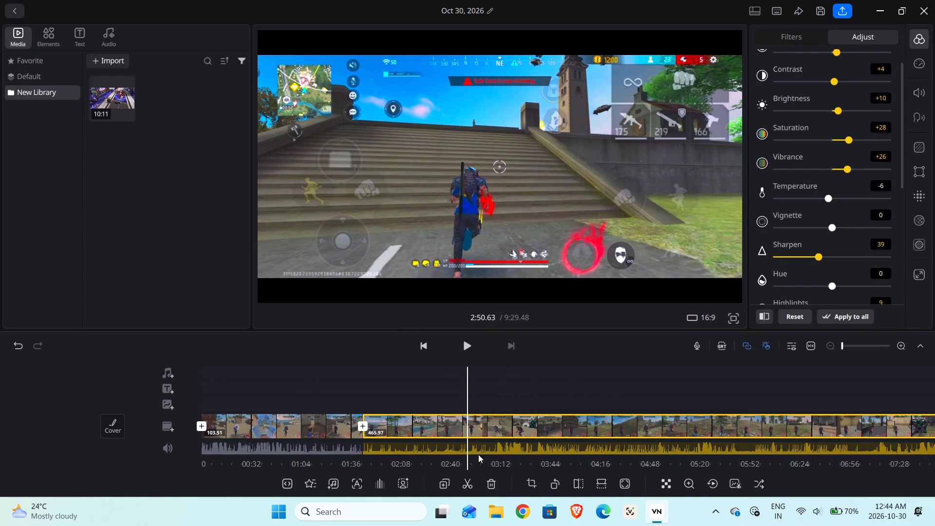
left_click_drag(478, 464, 473, 470)
left_click(468, 478)
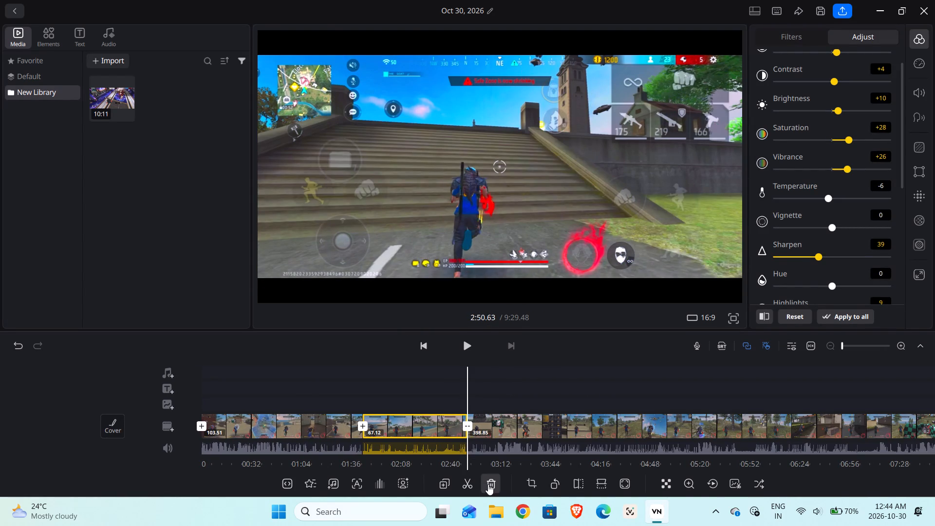
left_click(488, 484)
Skim the first clip from near its start and play the part from about 1:33 leading up to the join.
left_click_drag(428, 384, 524, 394)
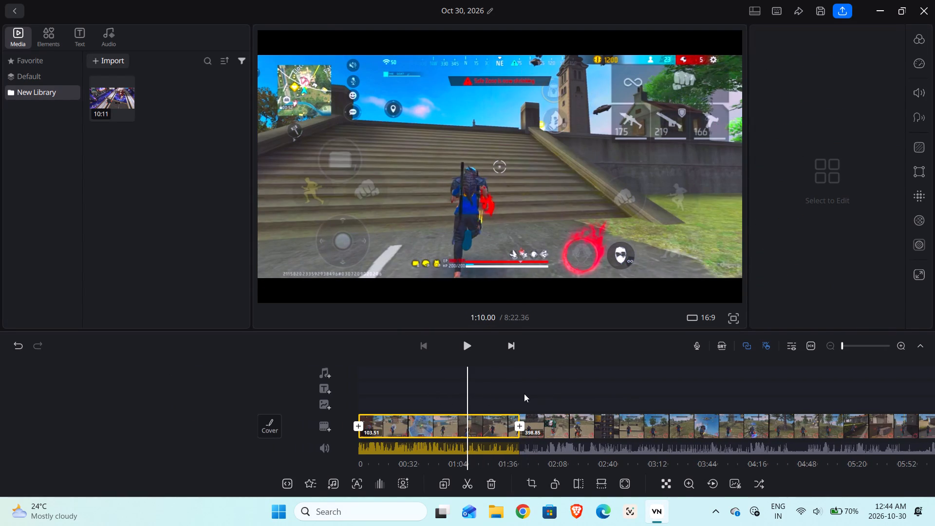
left_click_drag(524, 394, 543, 394)
left_click_drag(454, 383, 504, 383)
left_click_drag(444, 386, 539, 391)
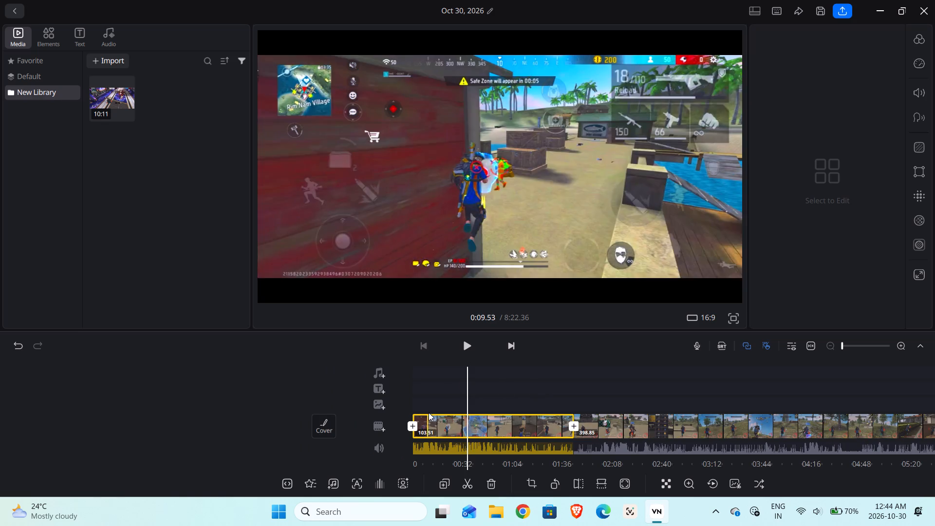
left_click_drag(505, 394, 459, 385)
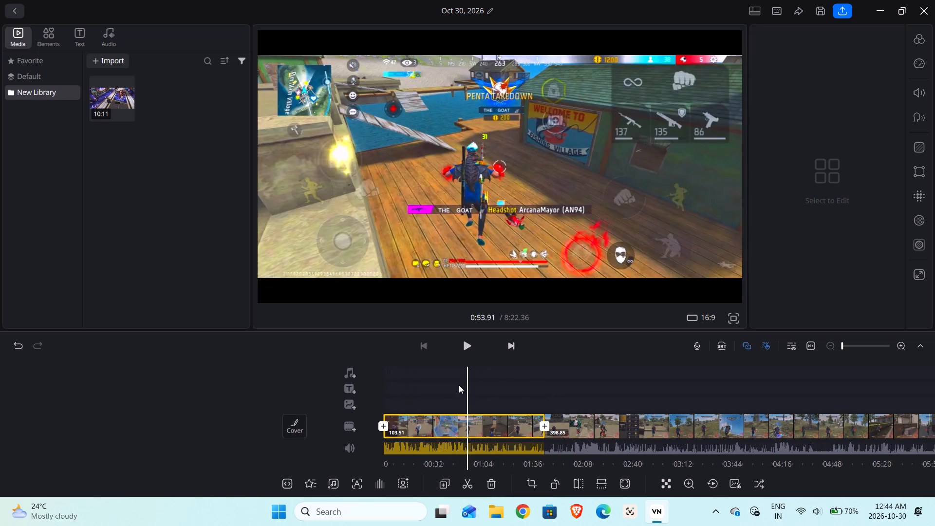
left_click_drag(459, 385, 405, 374)
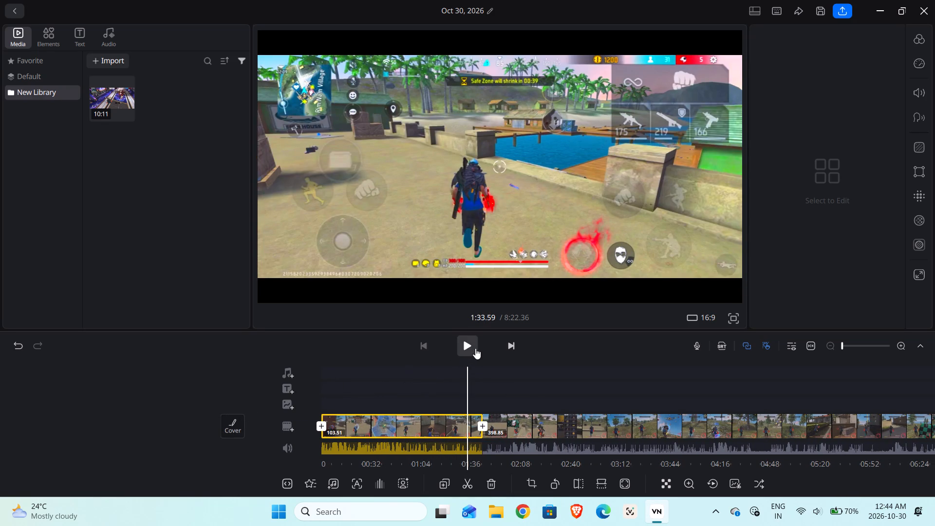
left_click(470, 345)
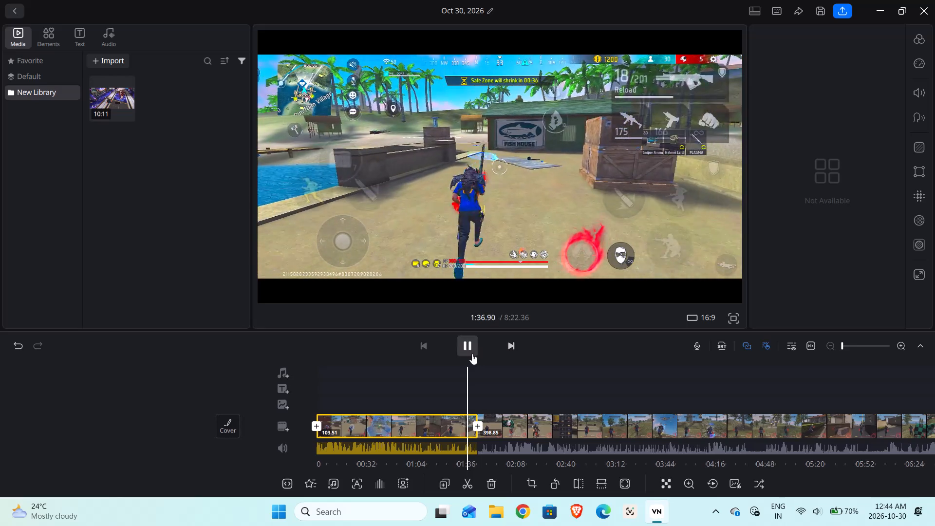
left_click(463, 348)
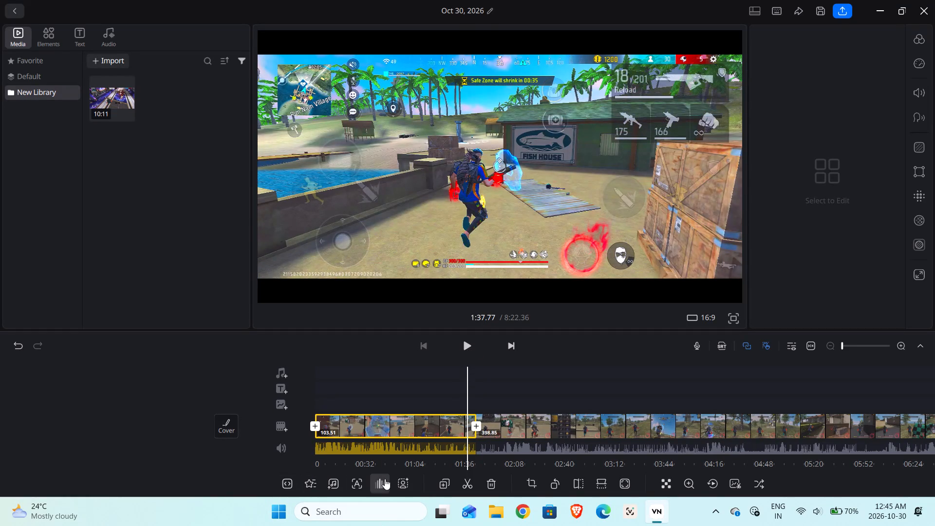
Set the first clip's audio fade in and fade out to 0.1 each and apply them to all clips.
left_click(385, 479)
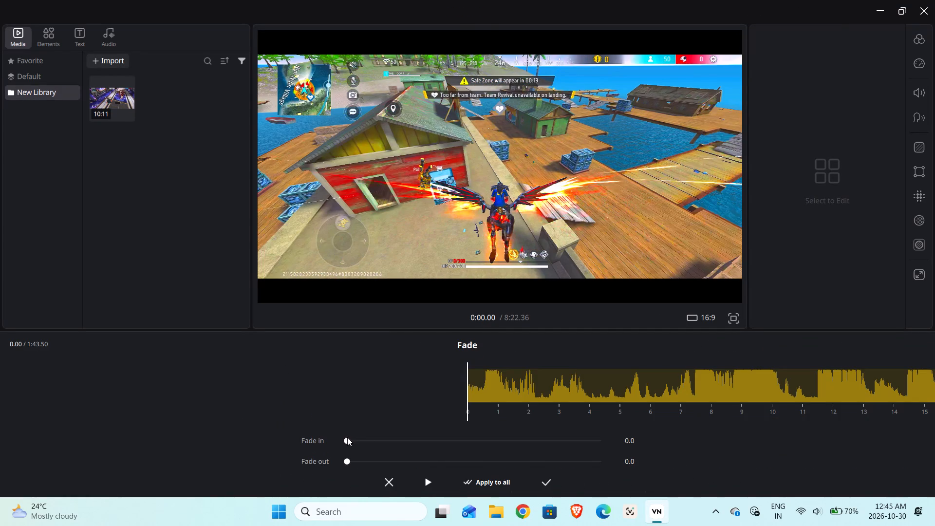
left_click(346, 437)
left_click_drag(346, 437, 351, 437)
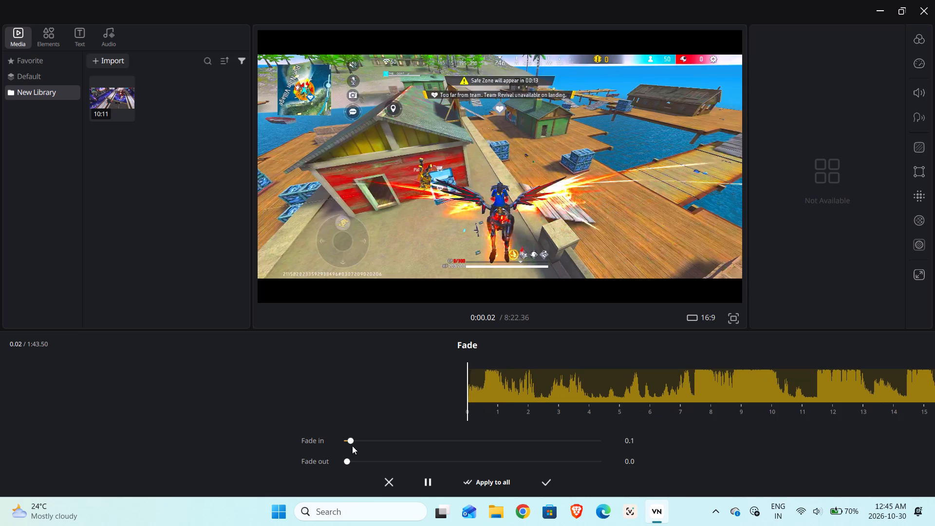
left_click_drag(345, 462, 349, 462)
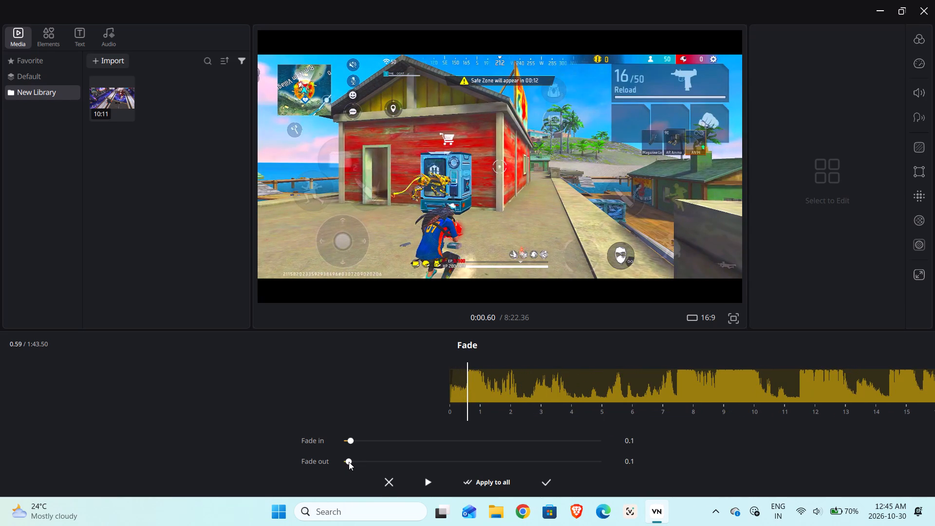
left_click_drag(349, 462, 351, 462)
left_click(482, 479)
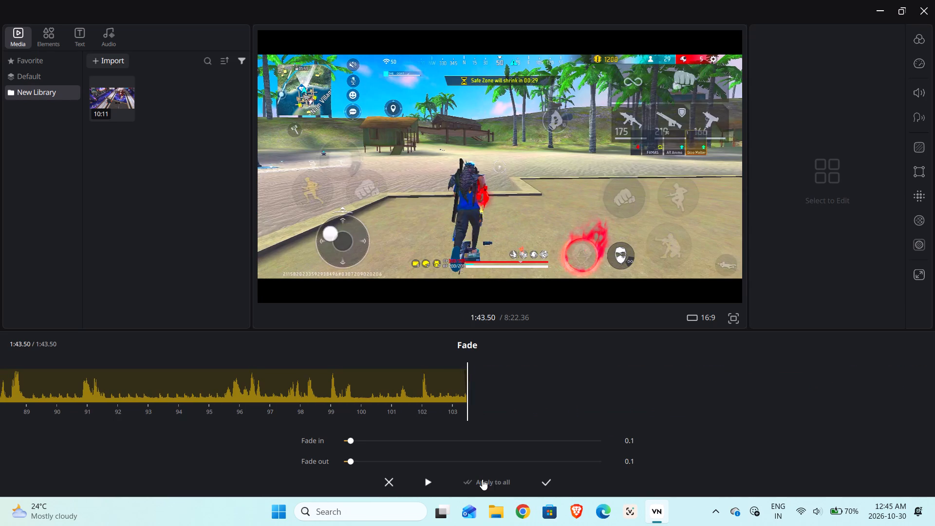
Play from about 1:27 across the first join, review the second clip and split it at about 3:06.
left_click_drag(413, 387, 449, 403)
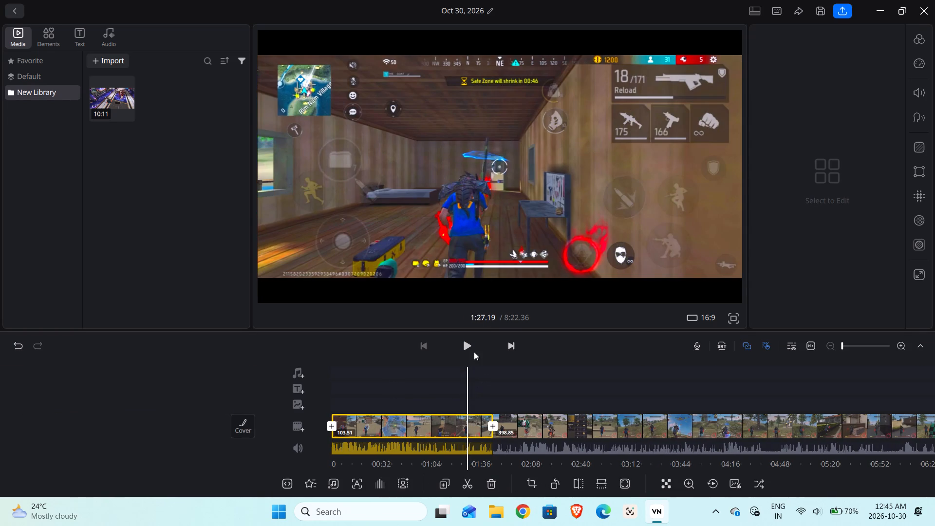
left_click(467, 346)
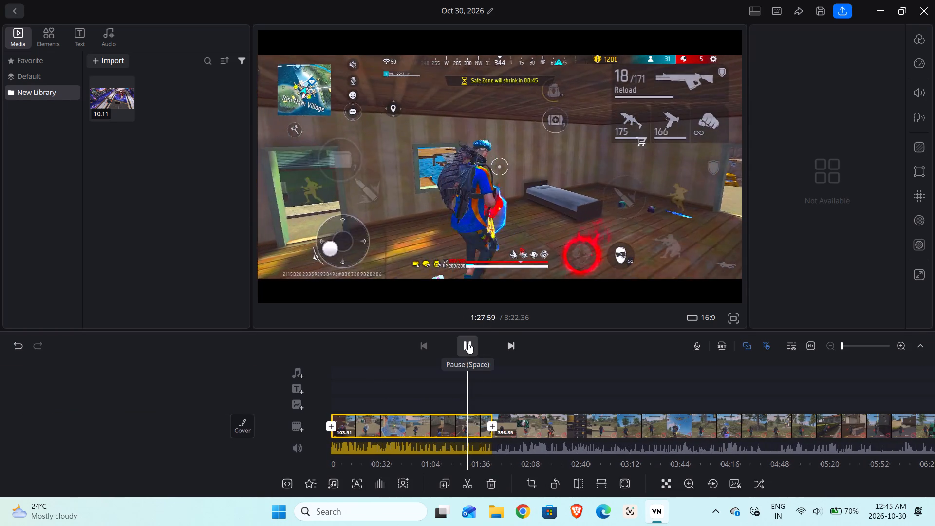
left_click_drag(505, 379, 486, 376)
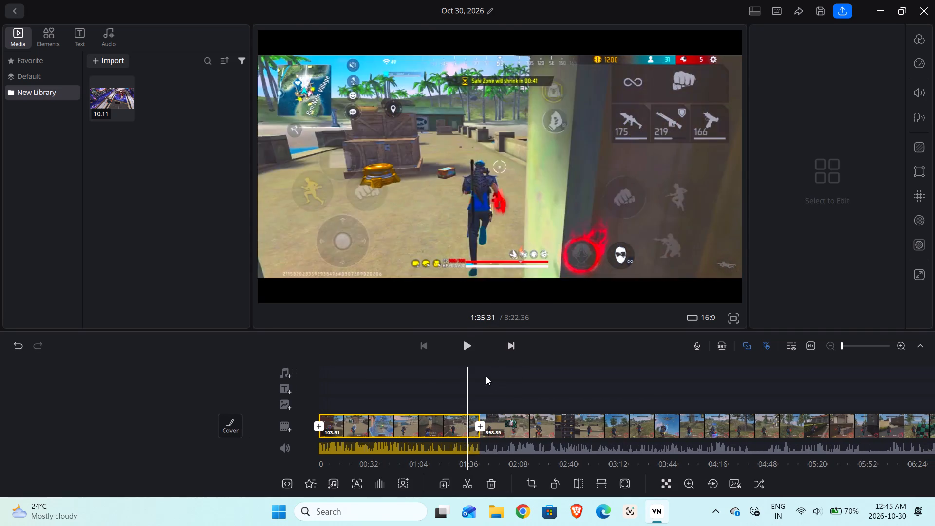
left_click_drag(486, 376, 484, 376)
left_click(468, 336)
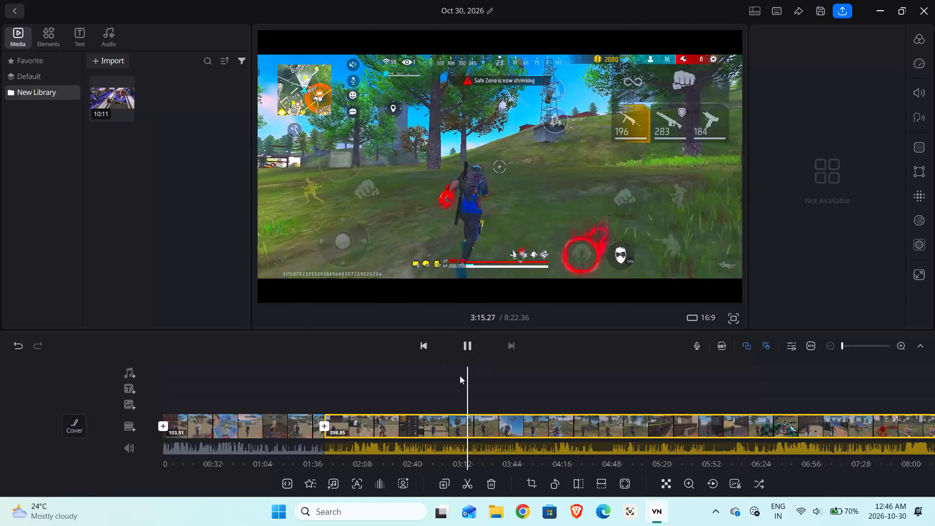
left_click_drag(415, 385, 420, 387)
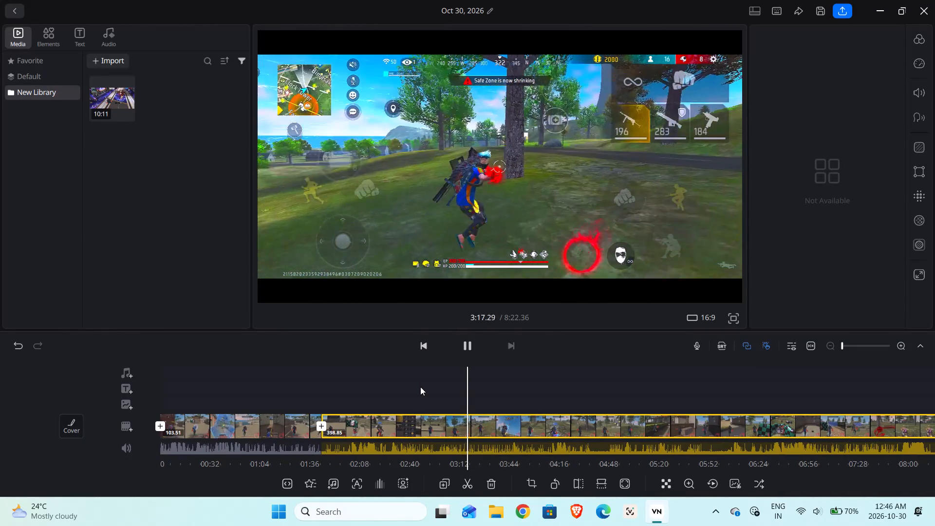
left_click_drag(420, 387, 431, 383)
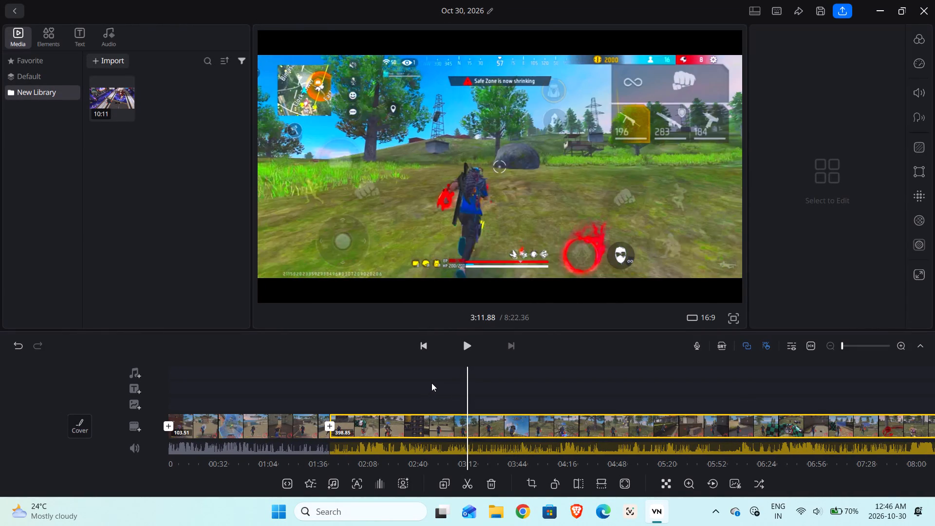
left_click_drag(431, 383, 469, 385)
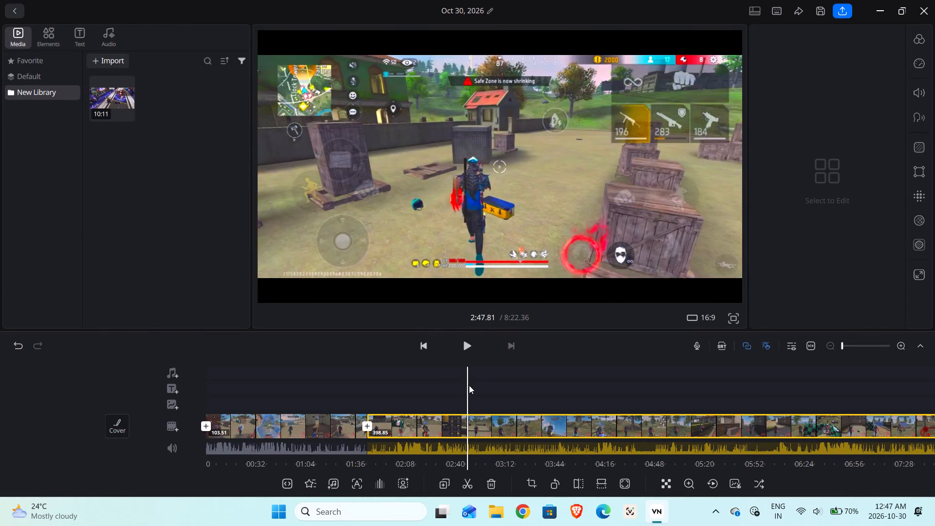
left_click_drag(469, 385, 444, 377)
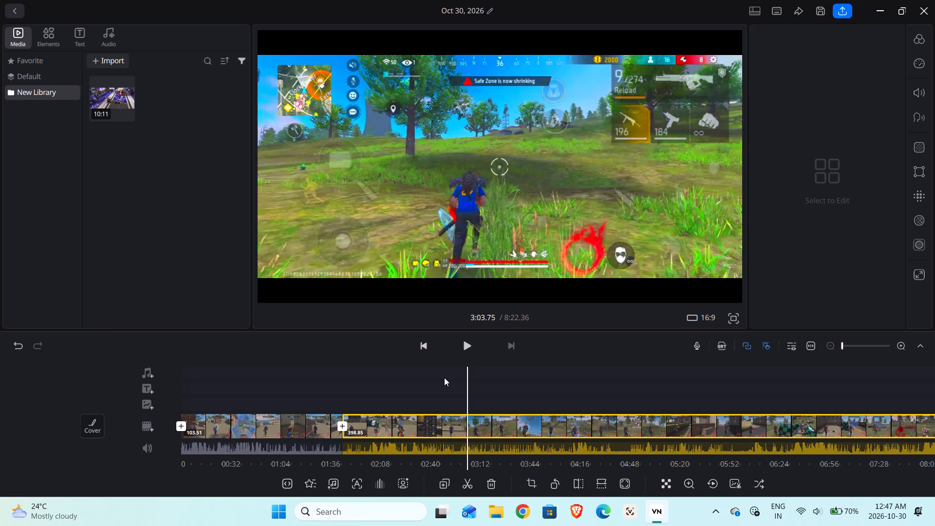
left_click_drag(444, 377, 440, 375)
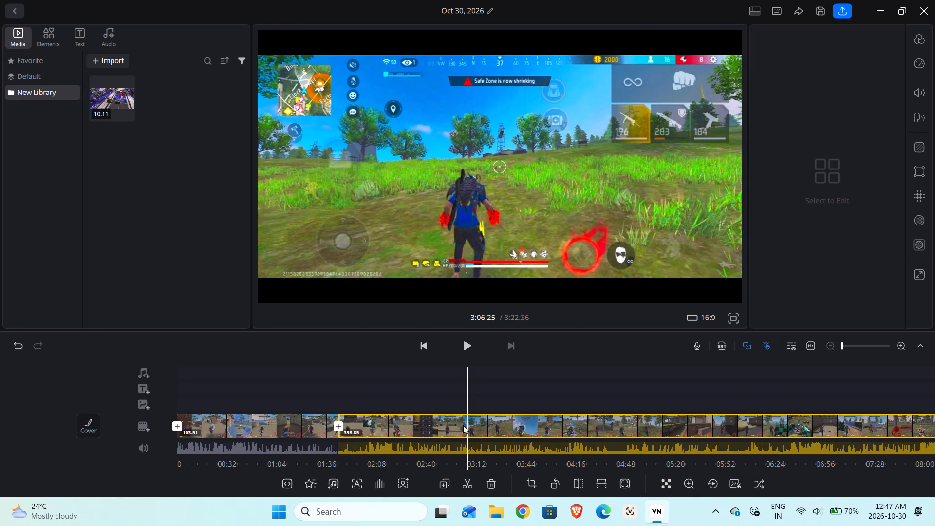
left_click(467, 487)
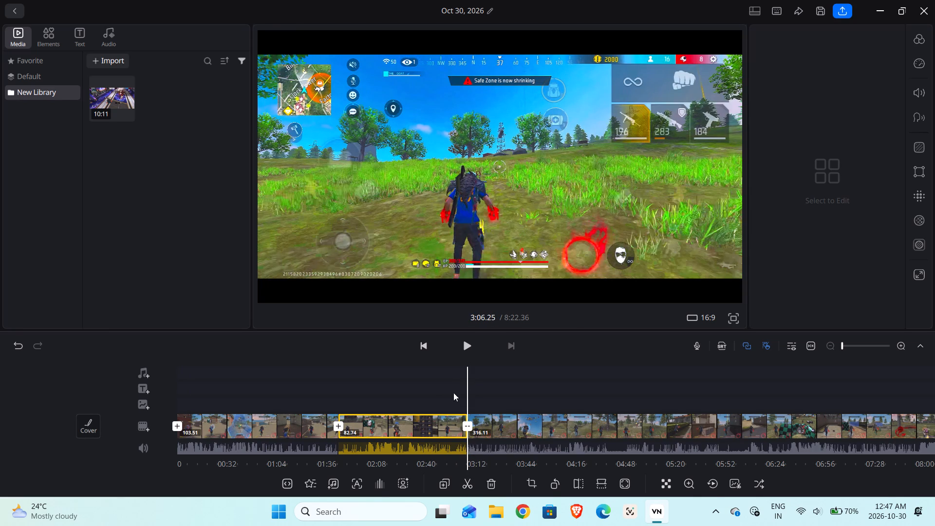
Skim the footage after the new cut, split it at about 3:24 and delete the section between the two cuts.
left_click(472, 348)
left_click_drag(533, 391, 508, 388)
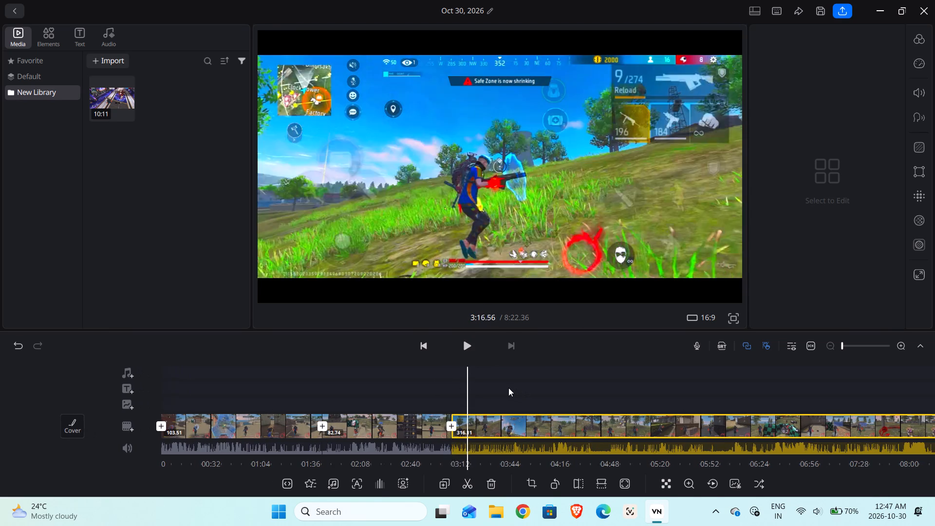
left_click_drag(508, 388, 468, 374)
left_click_drag(511, 387, 496, 386)
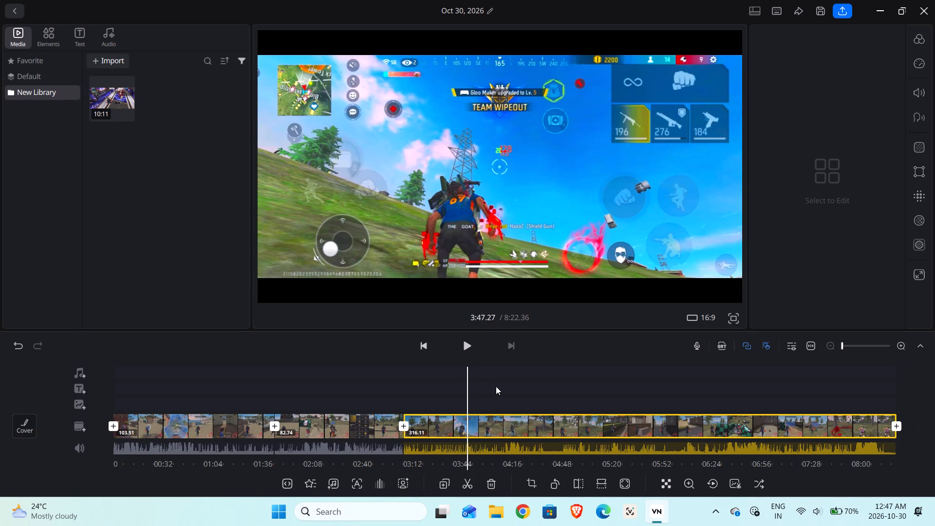
left_click_drag(496, 386, 506, 384)
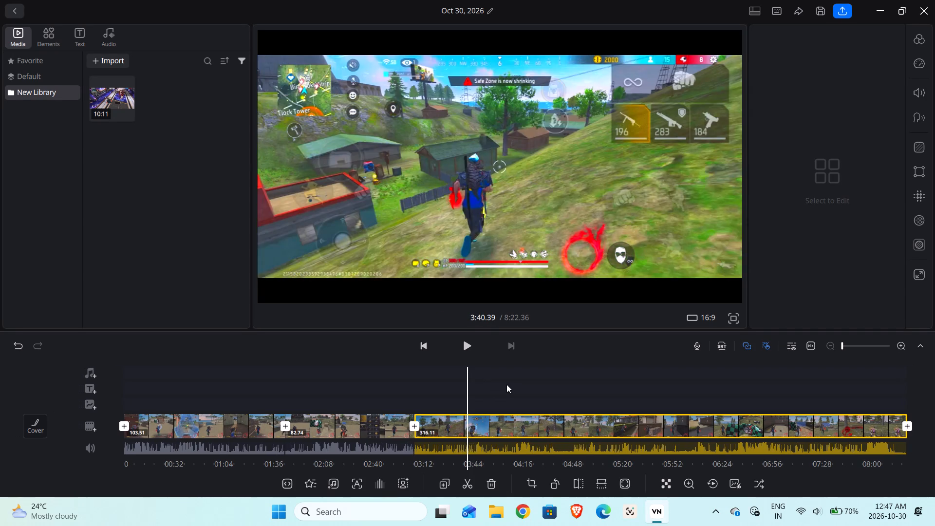
left_click_drag(506, 384, 514, 384)
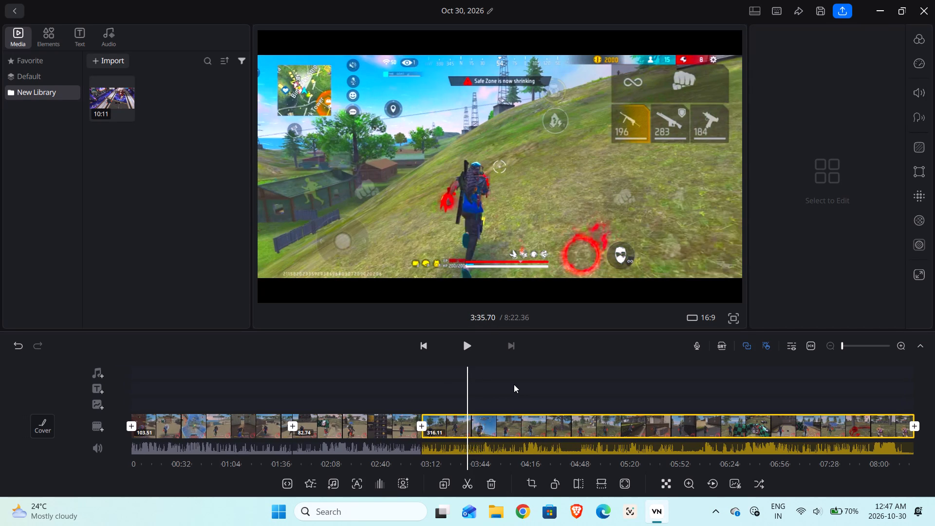
left_click_drag(514, 384, 524, 384)
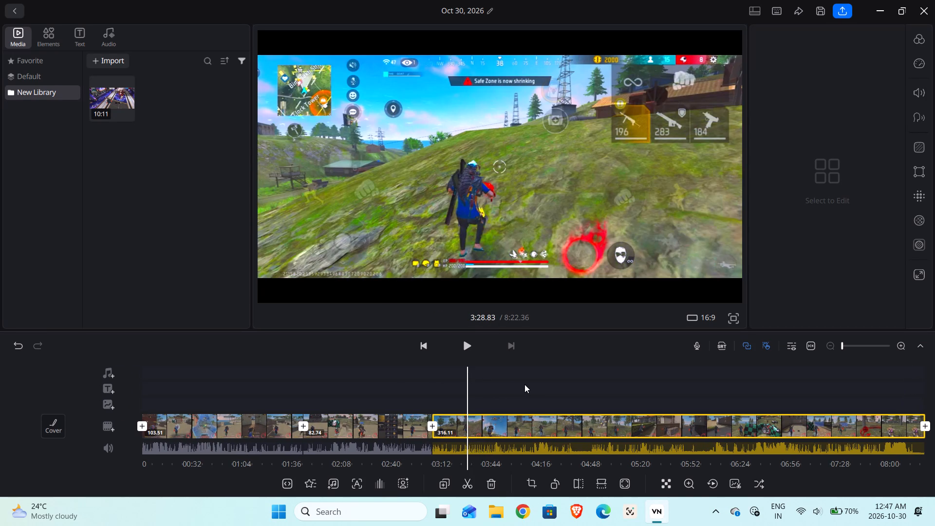
left_click_drag(524, 384, 532, 385)
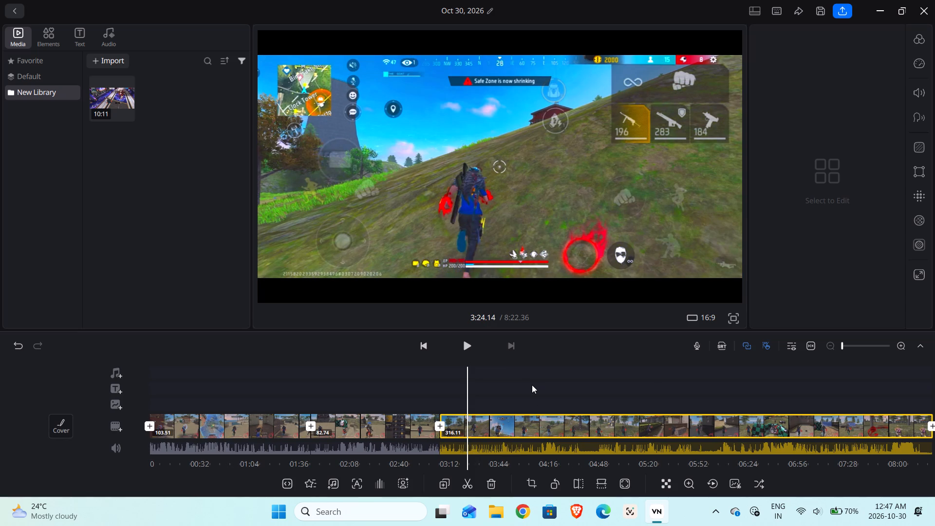
left_click(469, 485)
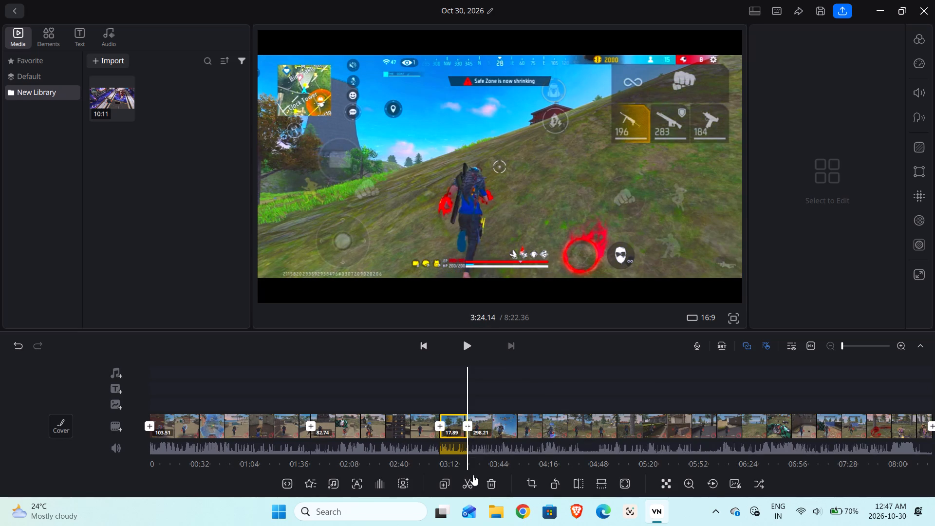
left_click(493, 485)
Play from about 2:55 across the new join and on to about 4:15 to check the cut.
left_click_drag(462, 396, 487, 398)
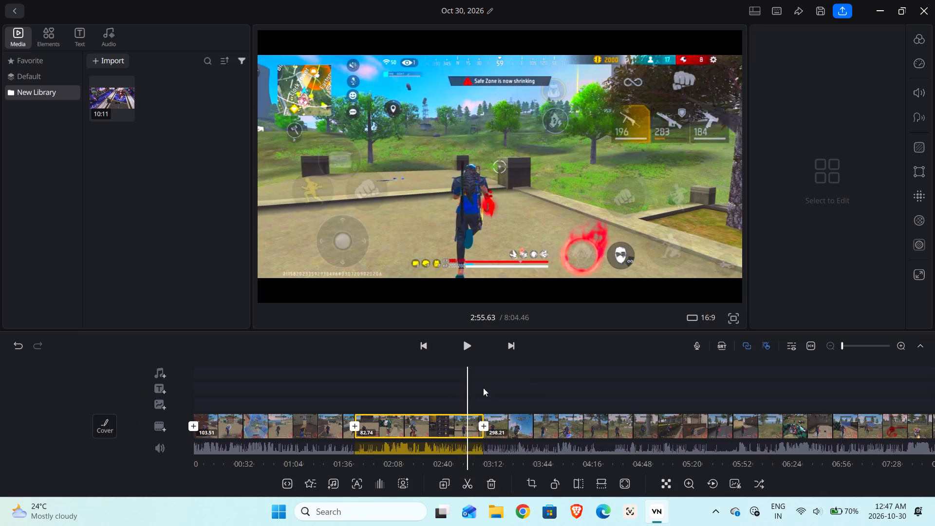
left_click(463, 343)
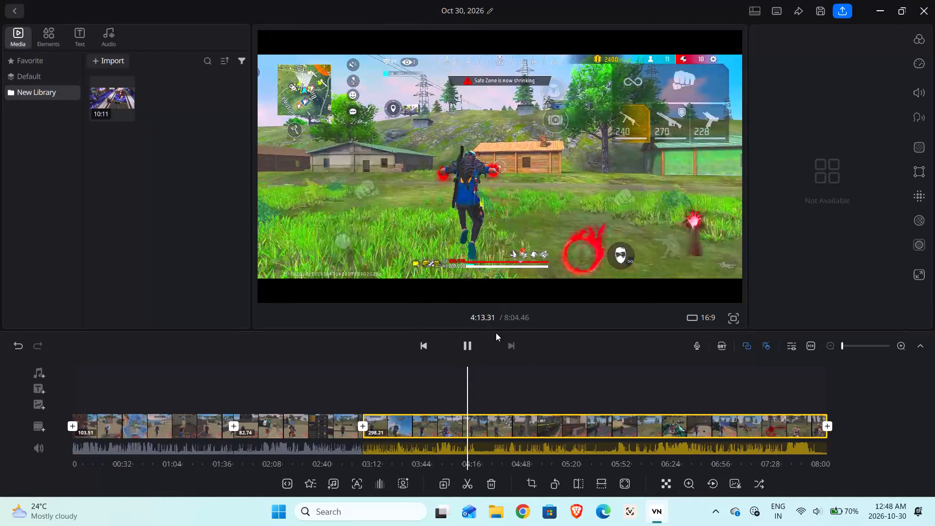
left_click(463, 345)
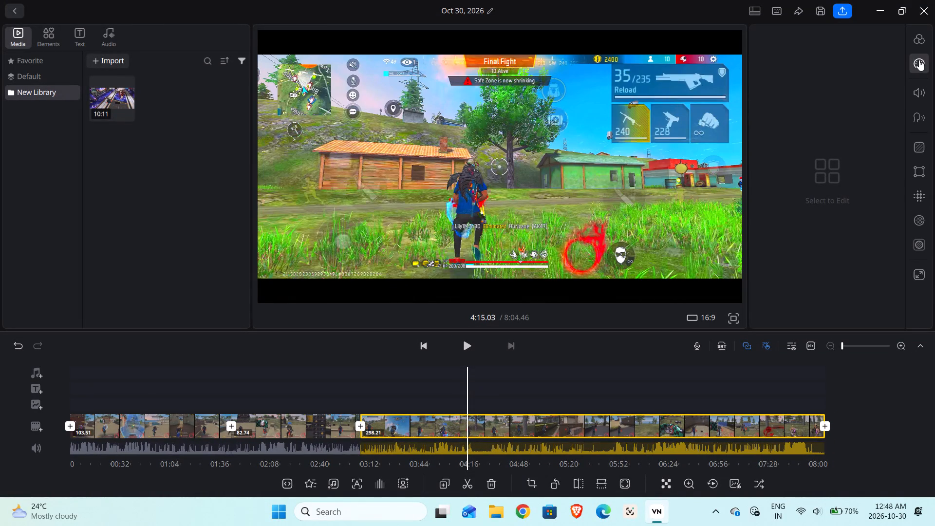
Set the green hue of the last clip to +4 in its colour adjustments.
left_click(919, 44)
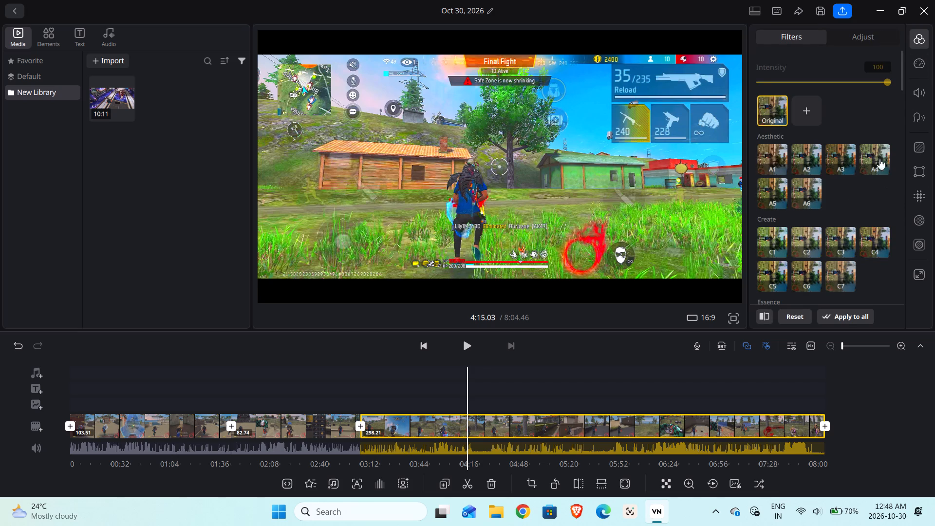
left_click(869, 39)
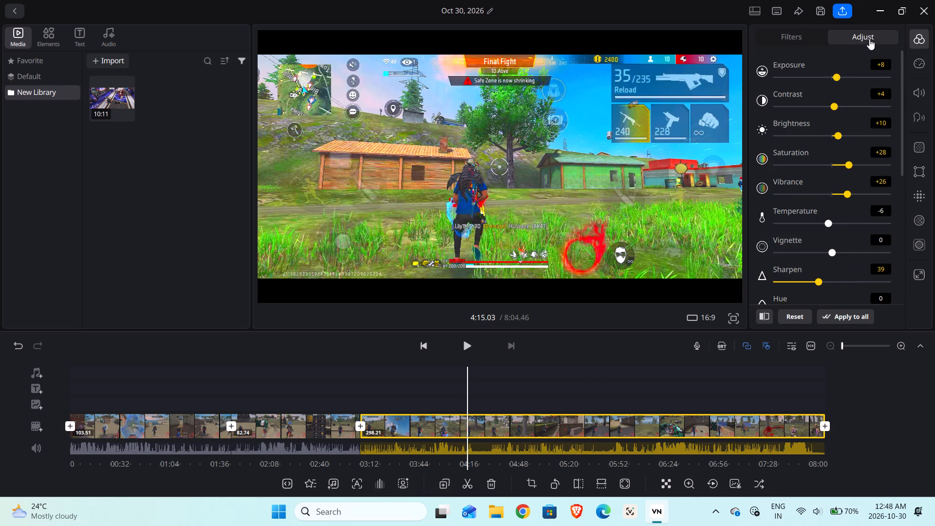
scroll(850, 251, "down", 2)
scroll(848, 248, "up", 2)
scroll(848, 248, "down", 7)
scroll(849, 240, "up", 2)
left_click(817, 280)
scroll(816, 273, "down", 2)
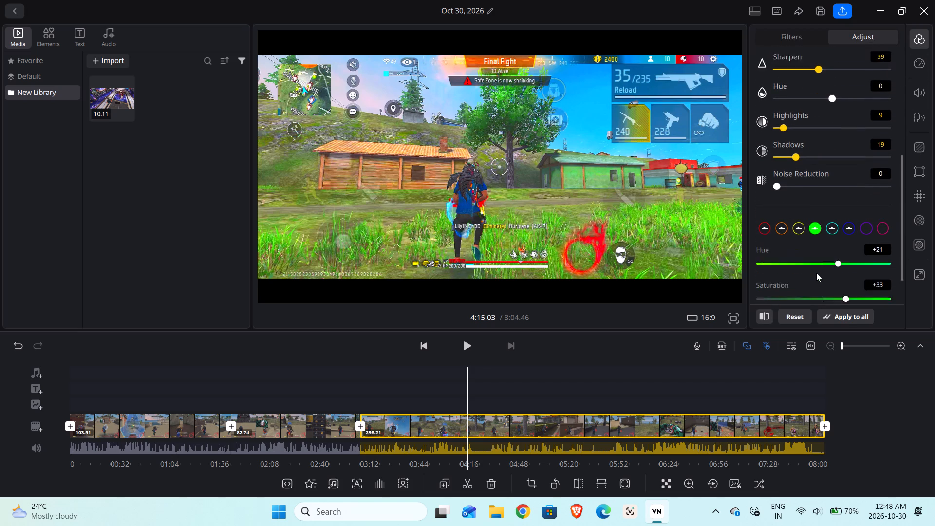
scroll(816, 273, "down", 1)
left_click_drag(838, 214, 837, 214)
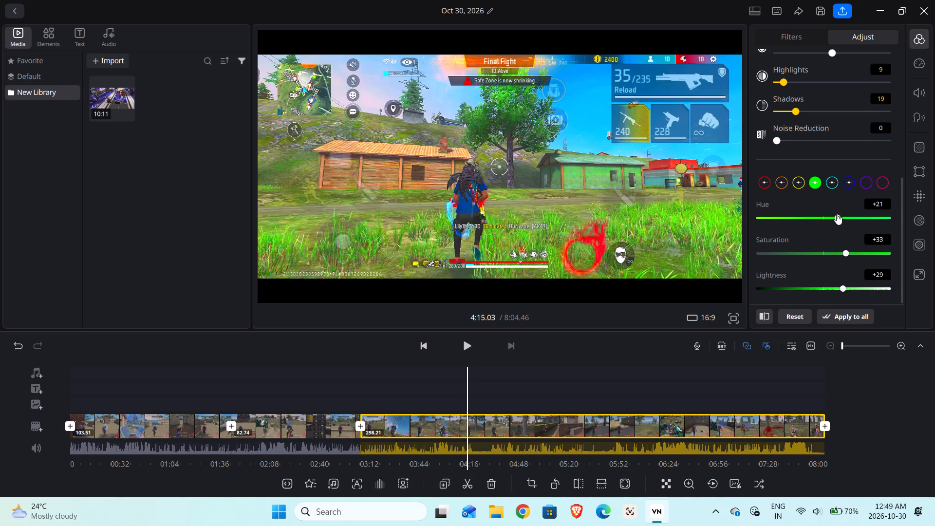
left_click_drag(837, 214, 824, 219)
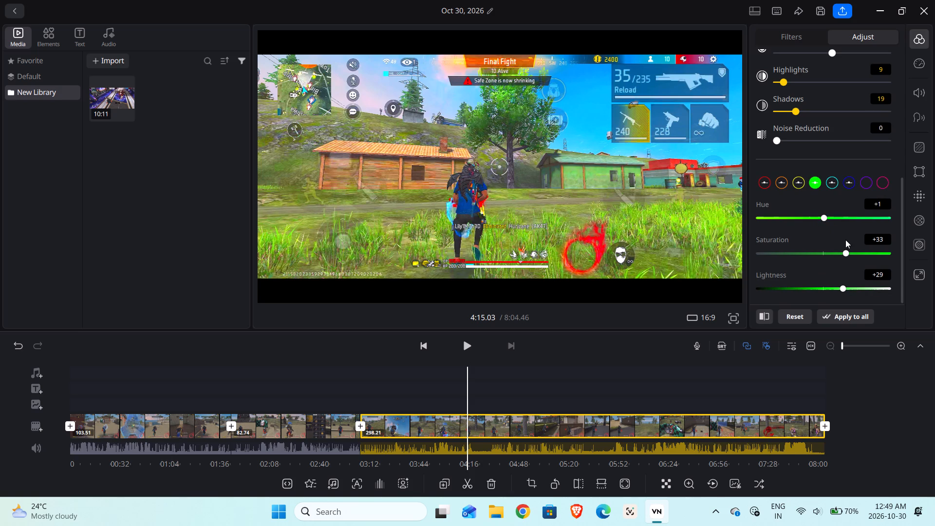
left_click(826, 215)
Set the last clip's green saturation to +9 and green lightness to +8.
left_click_drag(846, 249, 824, 249)
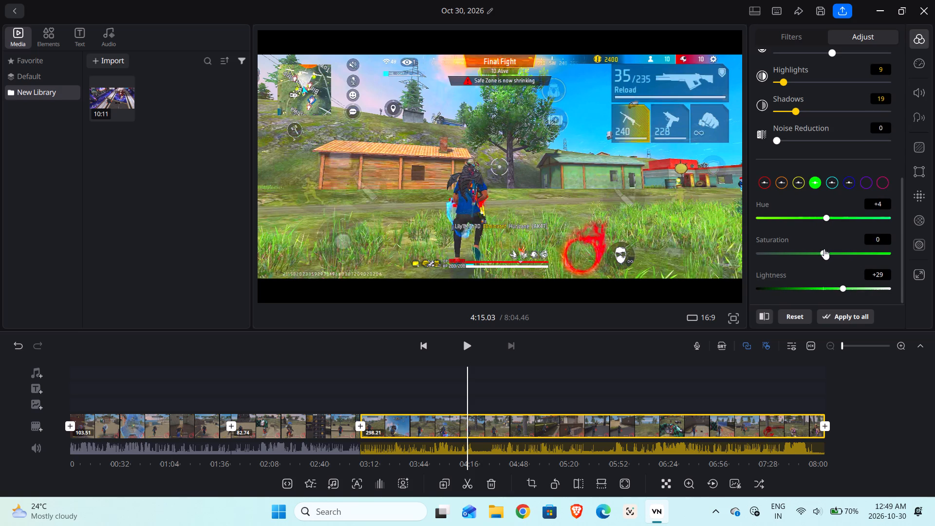
left_click_drag(824, 249, 830, 249)
left_click_drag(842, 288, 813, 283)
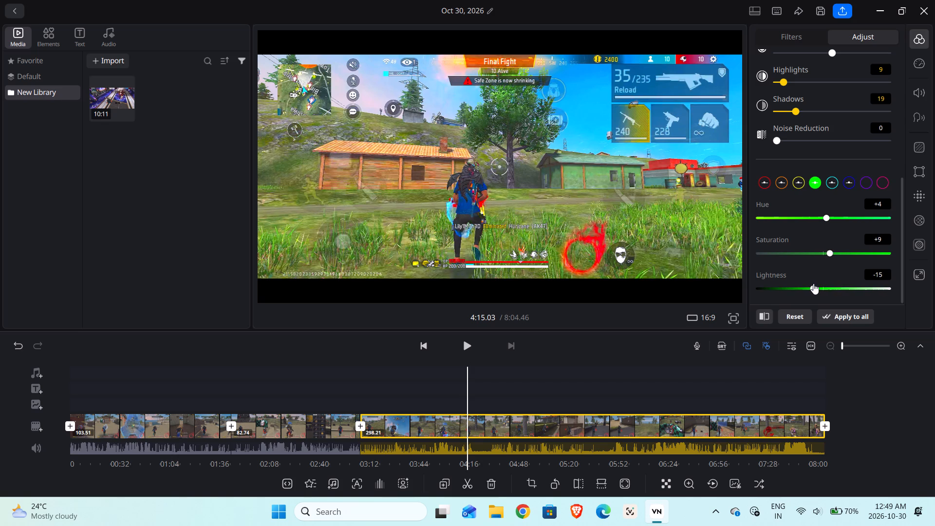
left_click_drag(813, 283, 834, 284)
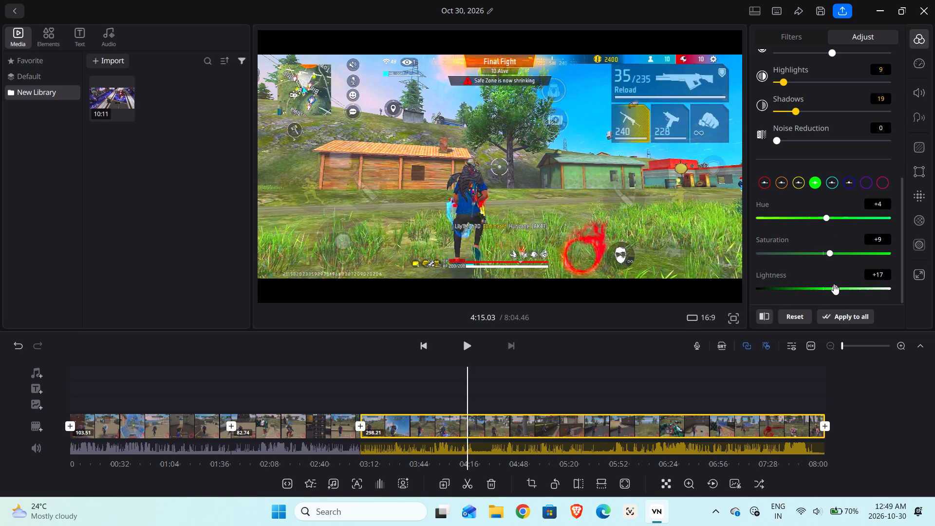
left_click_drag(834, 284, 829, 284)
Apply the last clip's colour adjustments to all clips and close the adjustments.
left_click(837, 317)
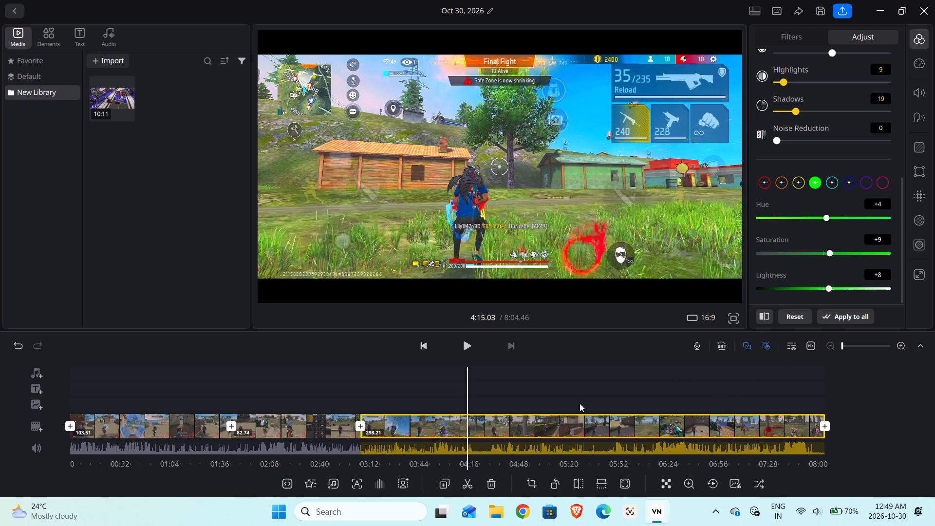
left_click(578, 363)
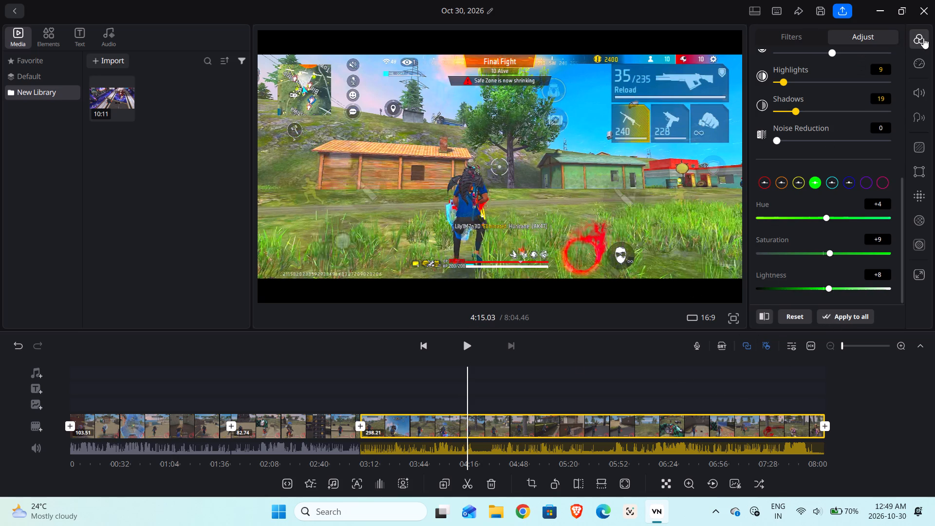
left_click(923, 38)
Play the last clip from about 4:15 to about 5:01 to review the footage and its colours.
left_click(473, 346)
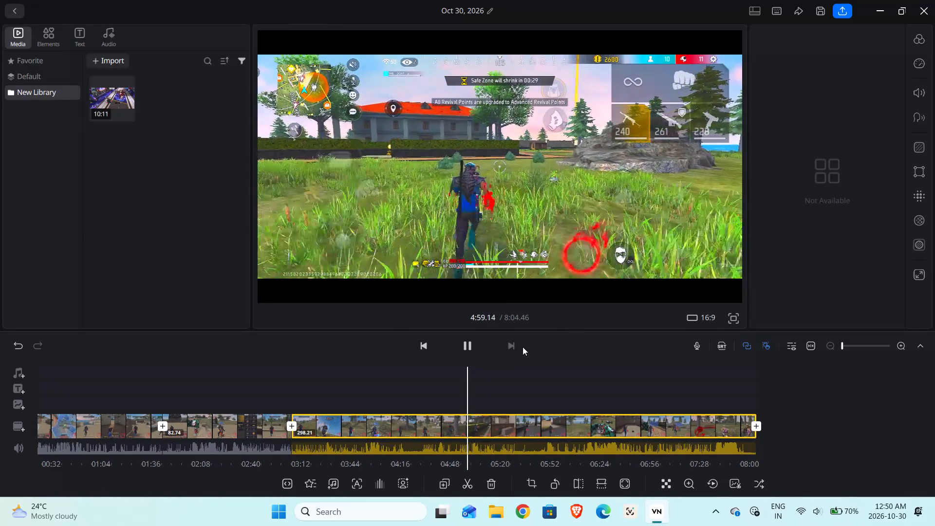
left_click(471, 352)
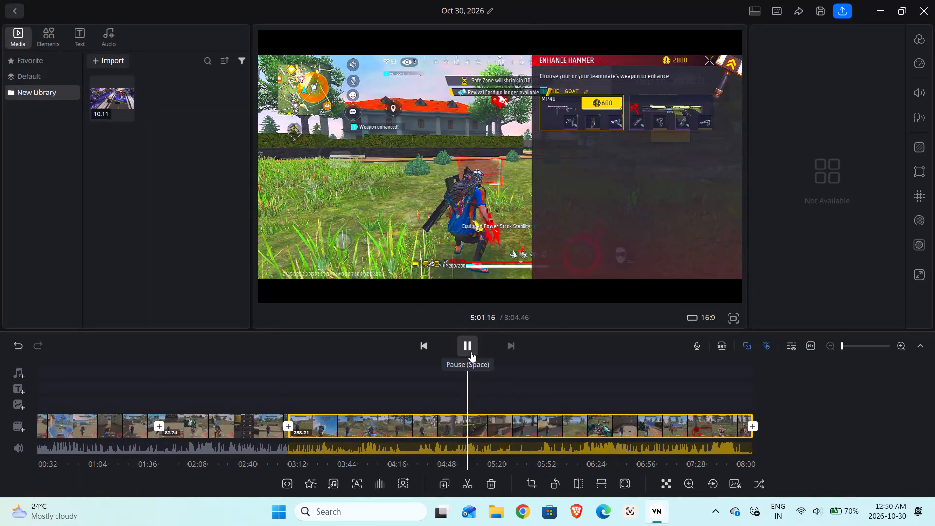
Set the yellow hue of the last clip to +9 in its colour adjustments.
left_click(918, 34)
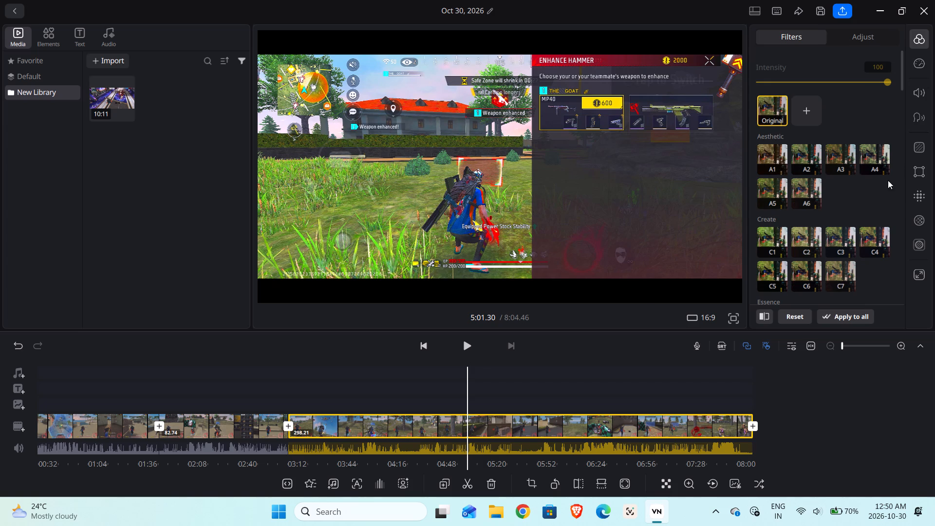
left_click(870, 32)
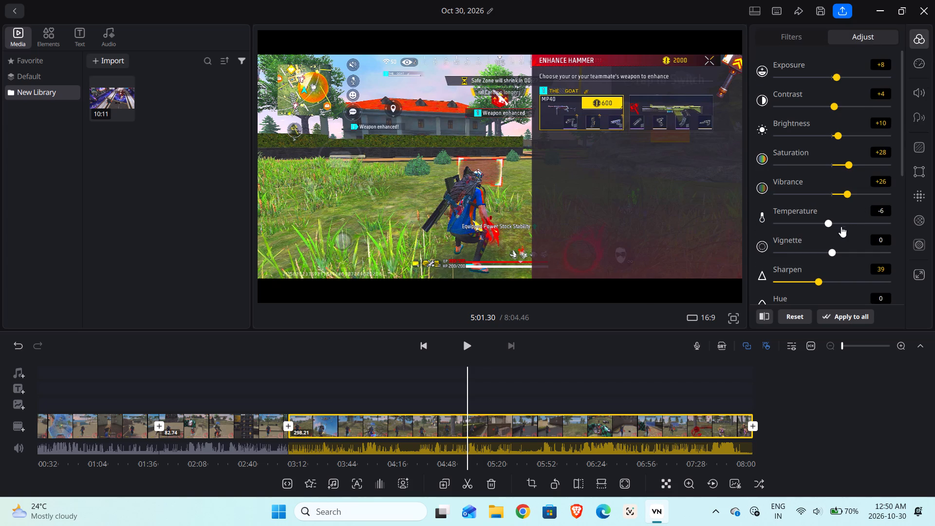
scroll(826, 214, "down", 1)
scroll(826, 214, "up", 1)
scroll(824, 217, "down", 3)
scroll(821, 218, "up", 1)
scroll(821, 218, "down", 2)
scroll(818, 218, "up", 1)
scroll(818, 218, "down", 3)
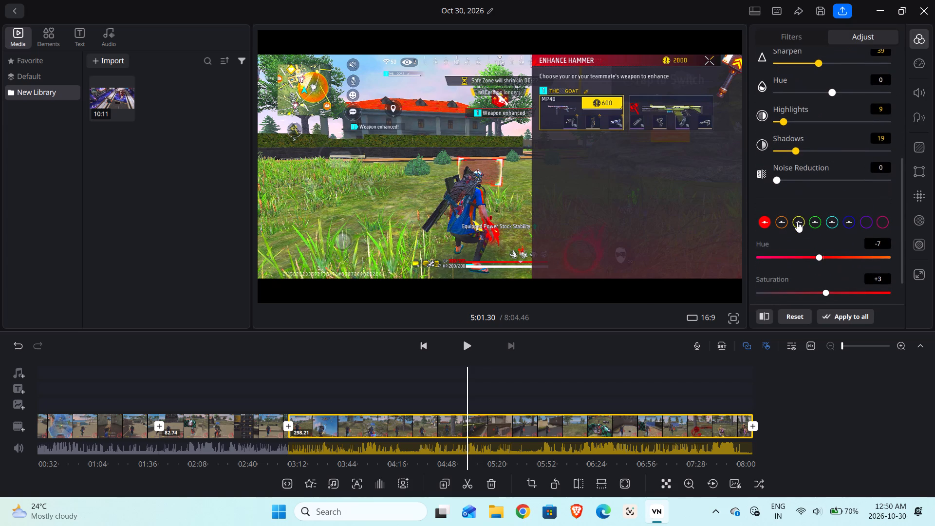
left_click(797, 222)
scroll(821, 273, "down", 1)
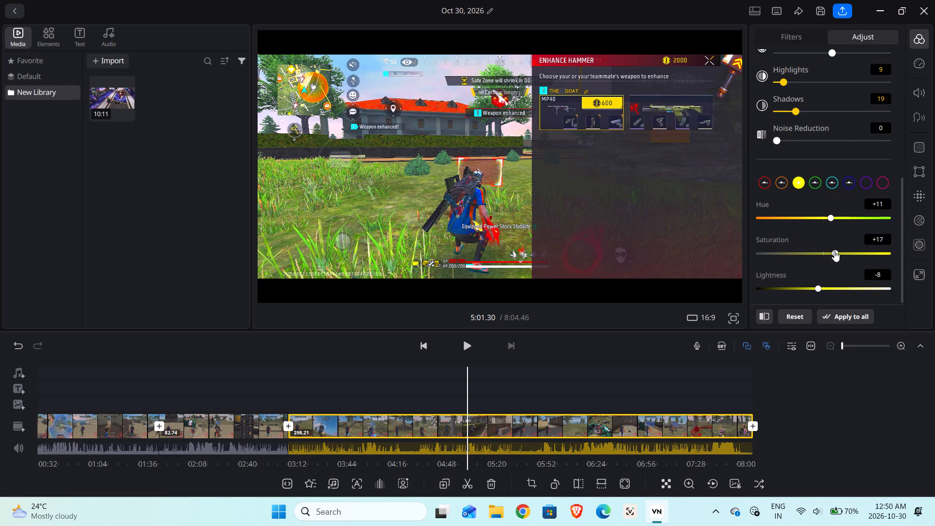
left_click(833, 218)
Set the last clip's yellow lightness to +4.
scroll(831, 255, "down", 1)
scroll(831, 255, "up", 1)
scroll(824, 255, "down", 3)
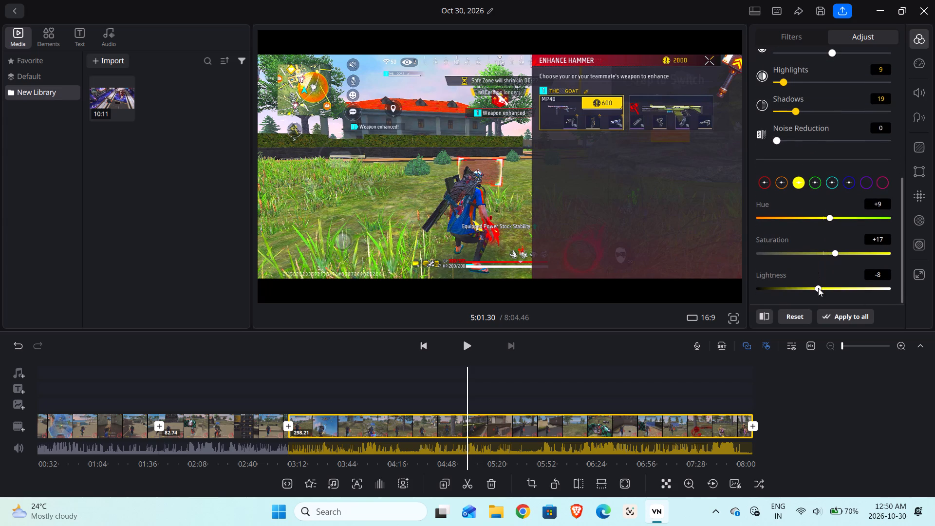
left_click_drag(818, 288, 814, 295)
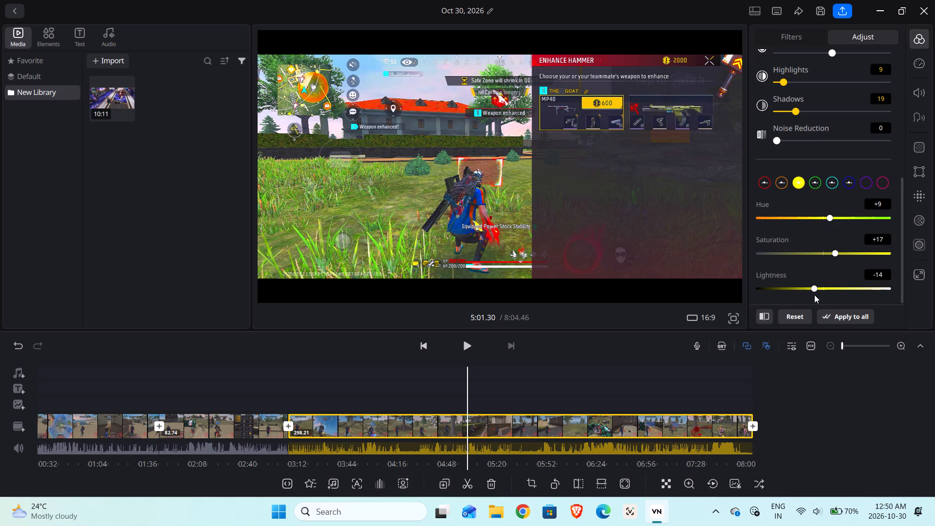
left_click_drag(814, 295, 823, 298)
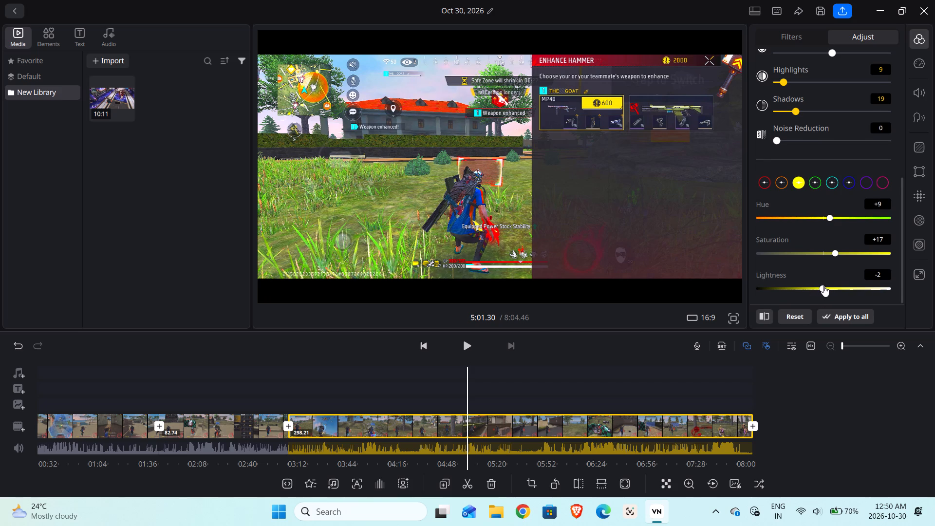
left_click_drag(823, 286, 819, 292)
left_click_drag(819, 292, 826, 296)
Apply the last clip's colour adjustments to all clips and close the adjustments.
left_click(853, 318)
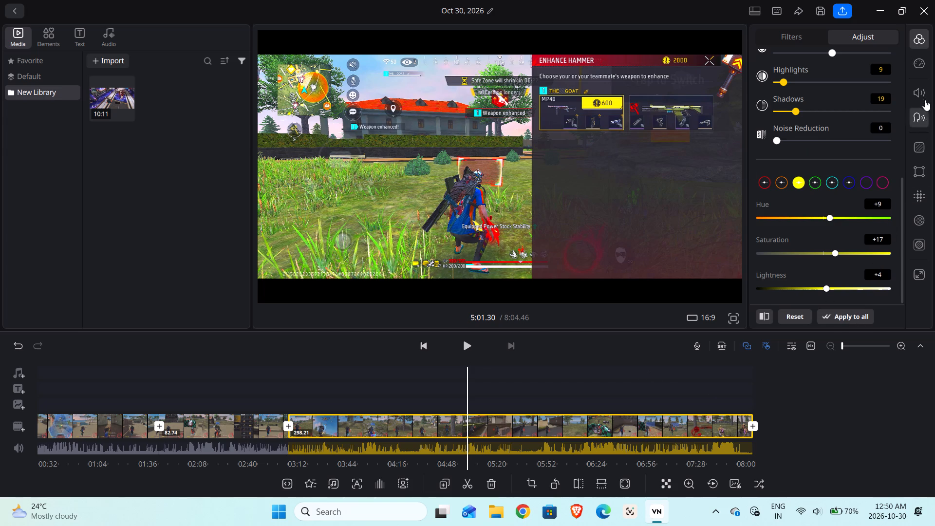
left_click(925, 38)
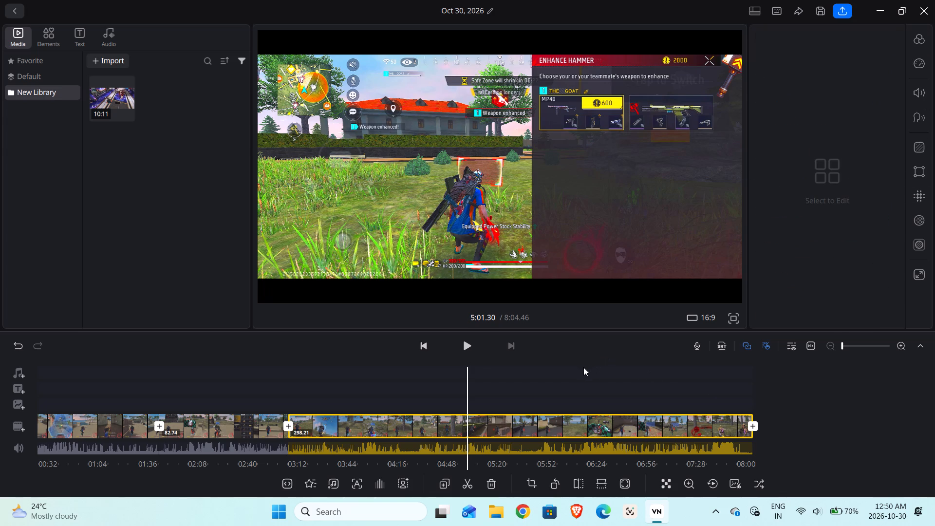
Split the last clip at about 4:59.5, just before the weapon enhancement menu opens.
left_click_drag(575, 368, 598, 367)
left_click_drag(542, 379, 565, 379)
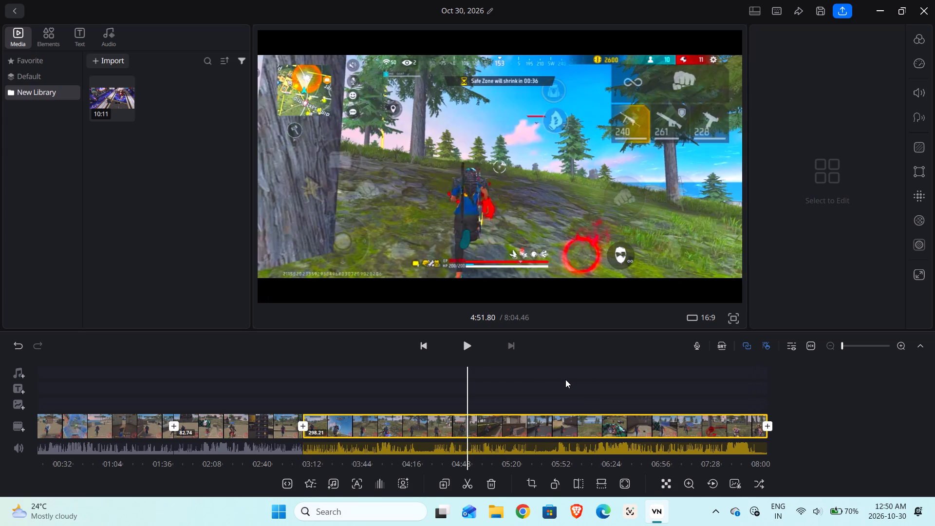
left_click_drag(565, 379, 559, 379)
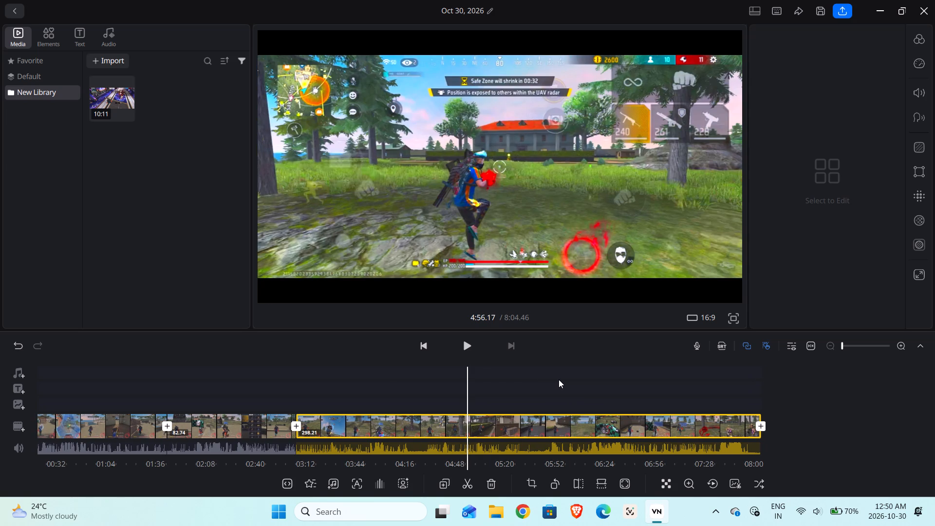
left_click_drag(473, 384, 485, 385)
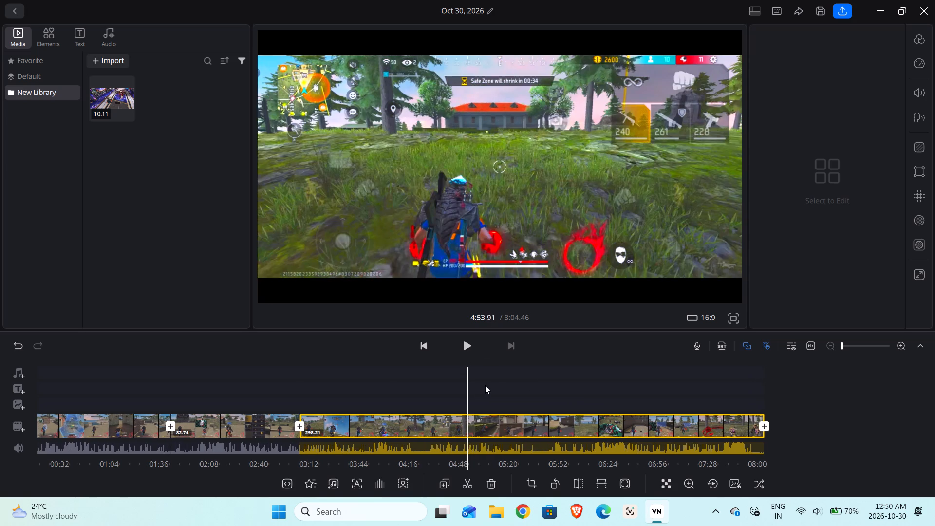
left_click_drag(485, 385, 480, 381)
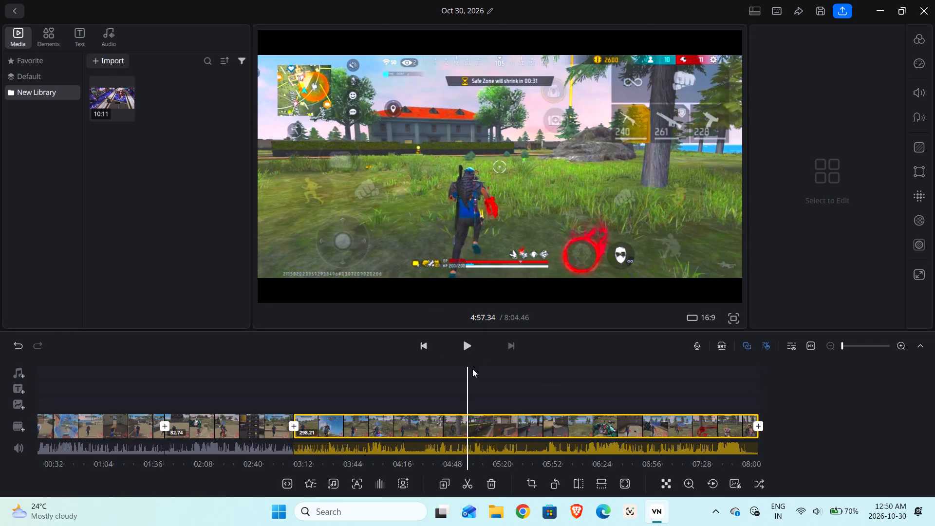
left_click(471, 347)
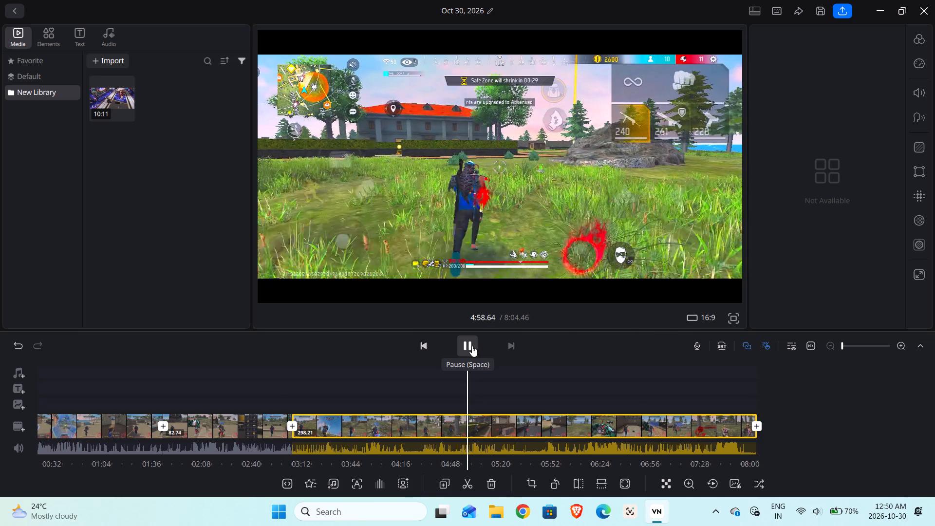
left_click(472, 346)
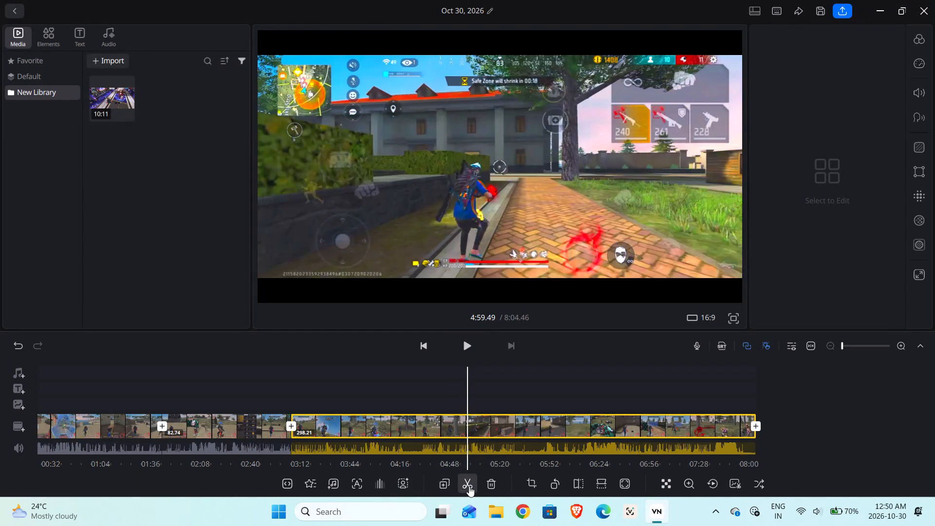
left_click(469, 486)
Cut out the weapon enhancement section by splitting at about 5:12.6 and deleting the piece between the two splits.
left_click_drag(530, 382, 511, 381)
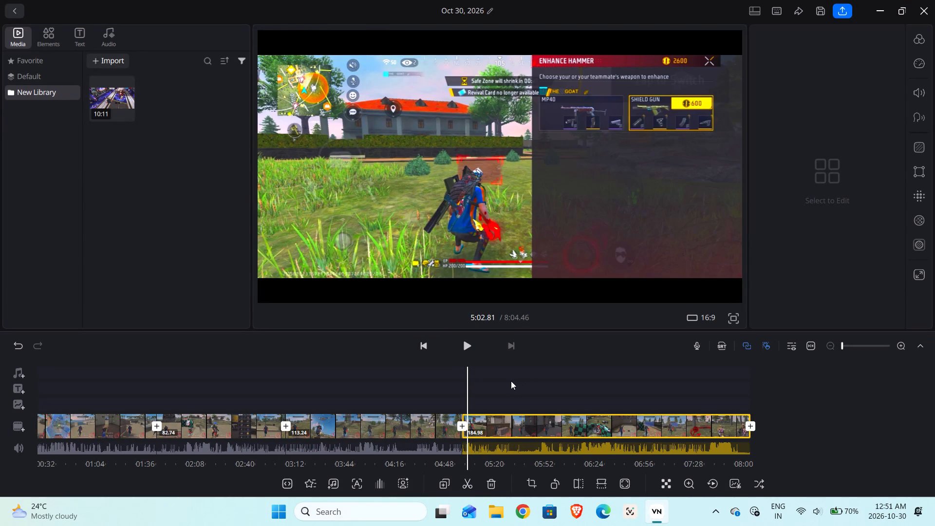
left_click_drag(511, 381, 504, 381)
left_click_drag(531, 380, 515, 380)
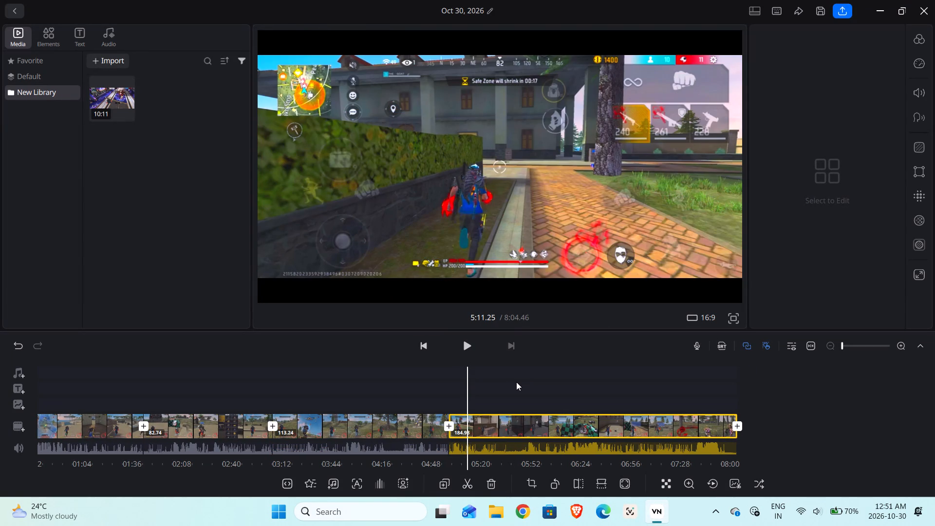
left_click(516, 382)
left_click_drag(500, 386, 520, 387)
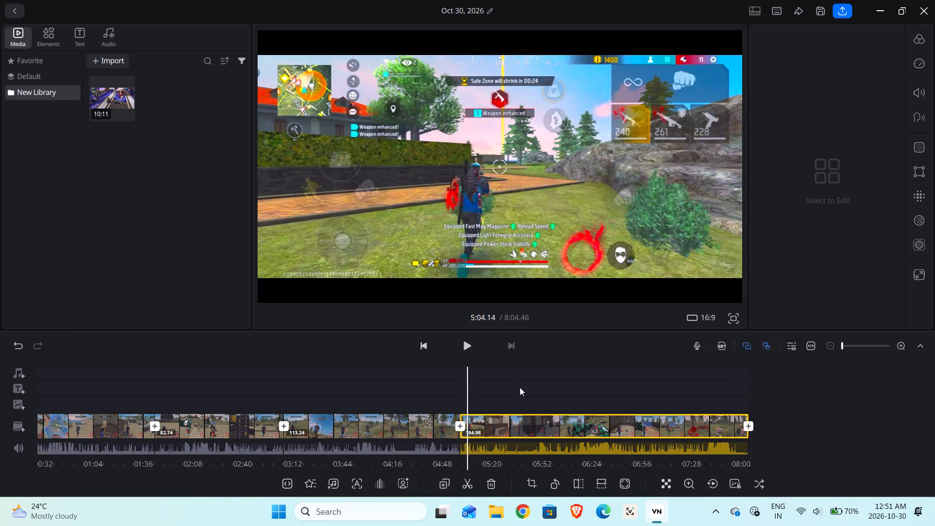
left_click_drag(520, 387, 505, 388)
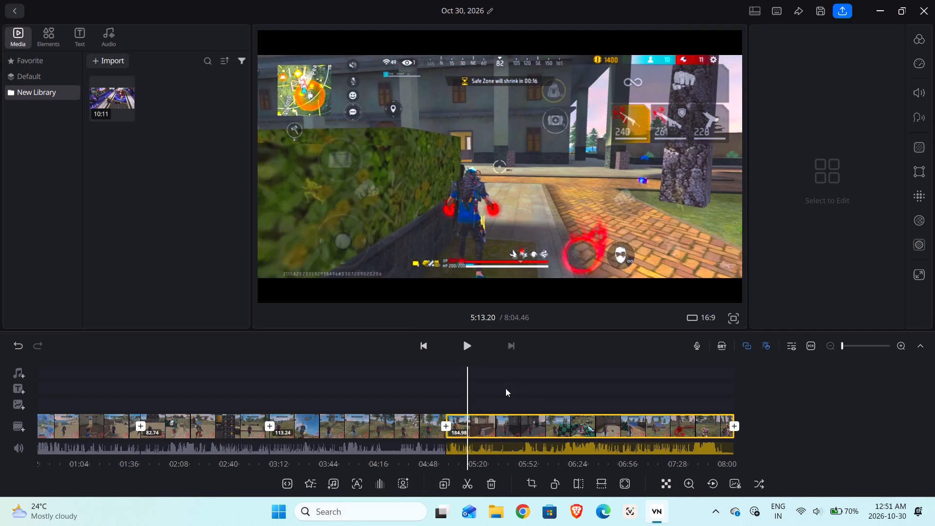
left_click_drag(505, 388, 505, 388)
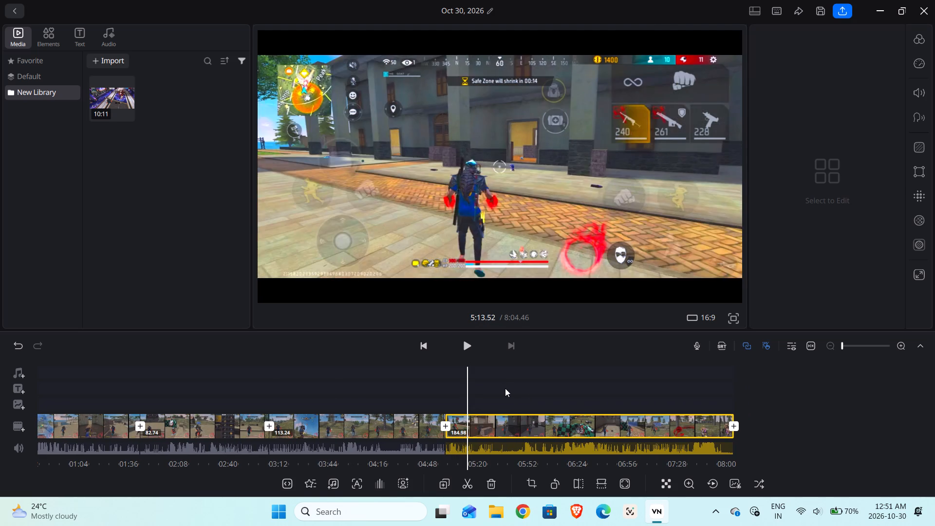
left_click_drag(505, 388, 506, 388)
left_click(462, 488)
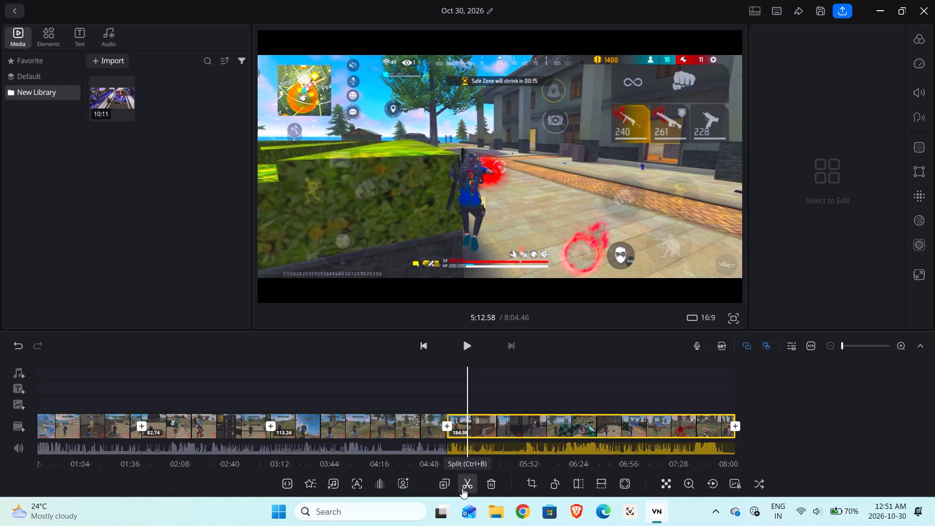
left_click(489, 483)
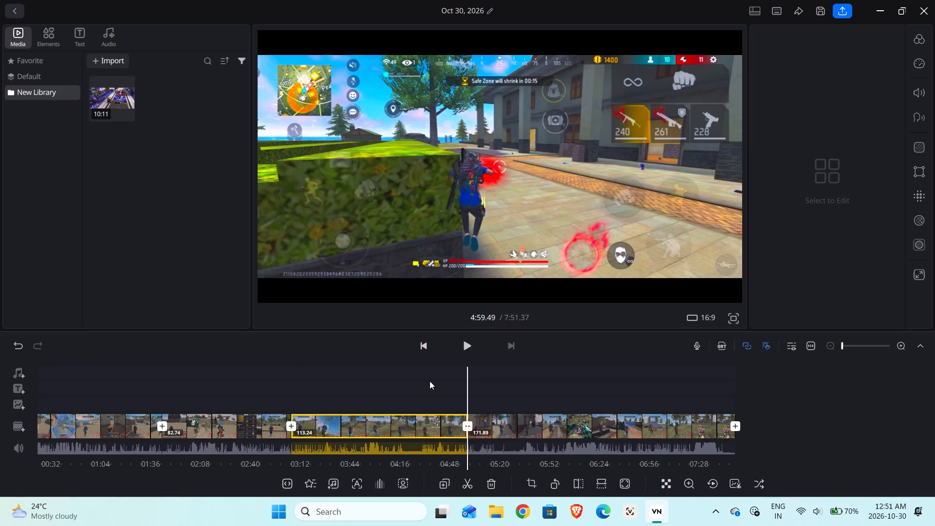
Play across the new join near 4:59 and on to about 7:38 to check the cut and the remaining footage.
left_click_drag(413, 382, 431, 388)
left_click_drag(431, 388, 451, 388)
left_click(465, 346)
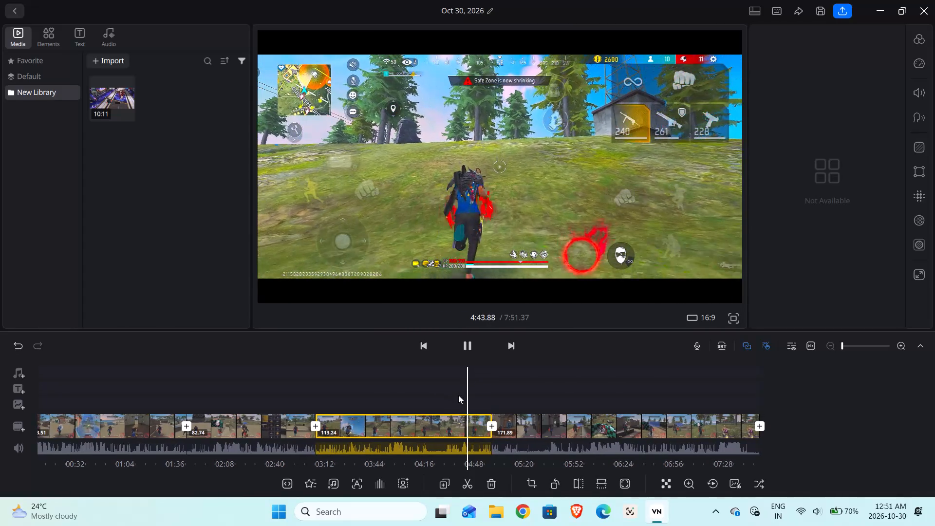
left_click_drag(483, 388, 452, 393)
left_click(467, 348)
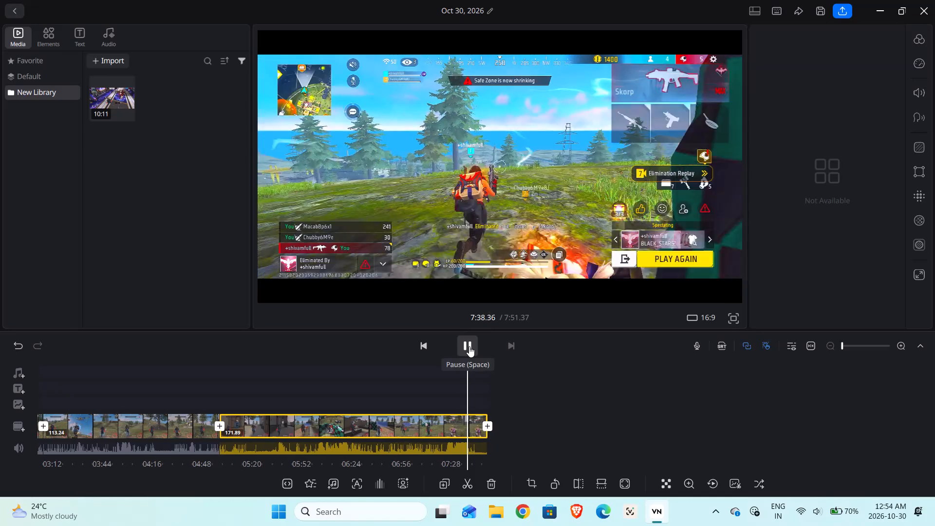
left_click(469, 346)
Replay the player's elimination from about 7:34 and split the last clip at about 7:40.
left_click_drag(451, 377, 452, 379)
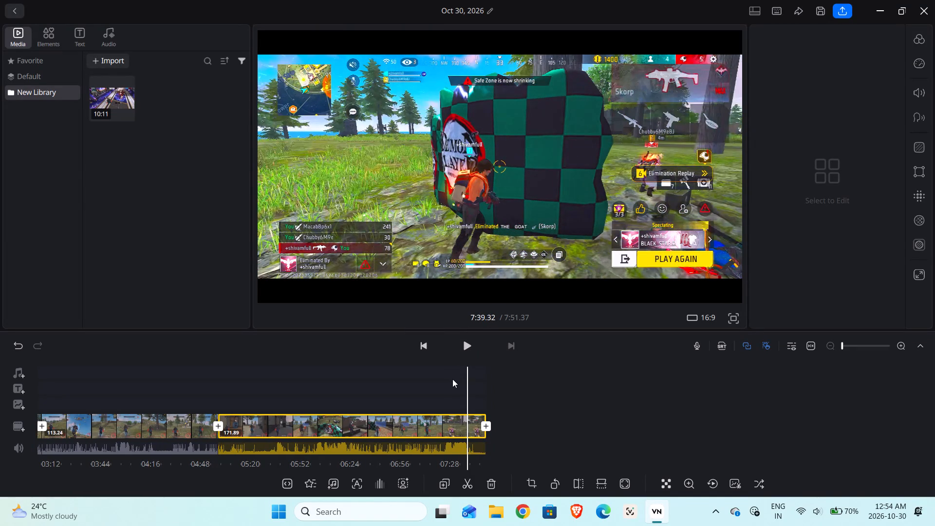
left_click_drag(452, 379, 467, 381)
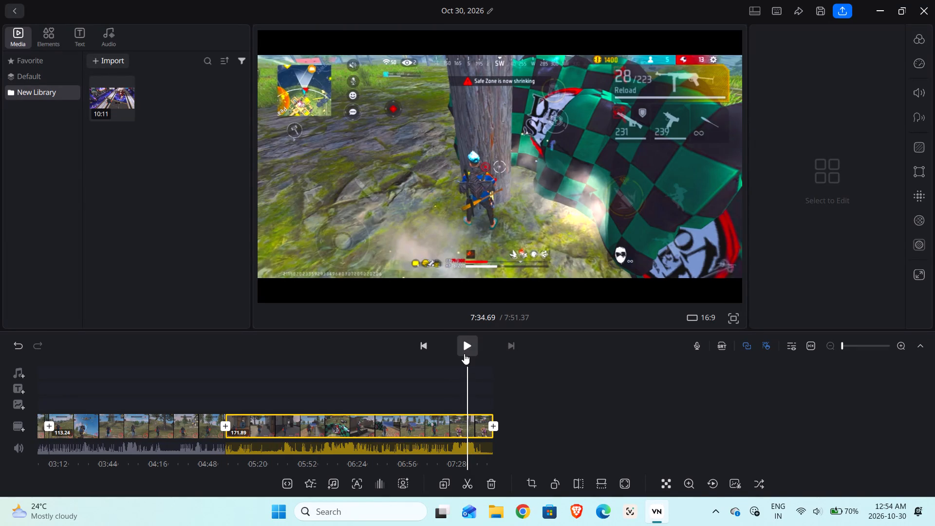
left_click(464, 354)
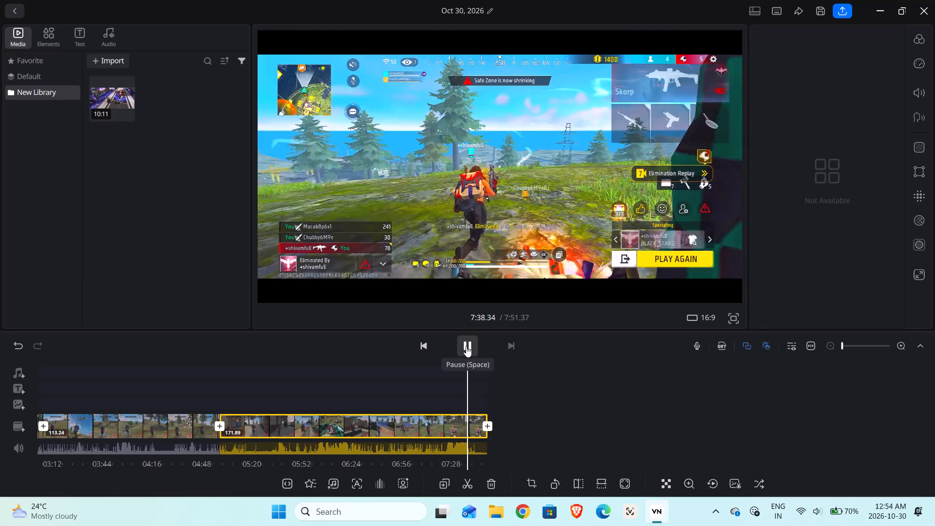
left_click(466, 346)
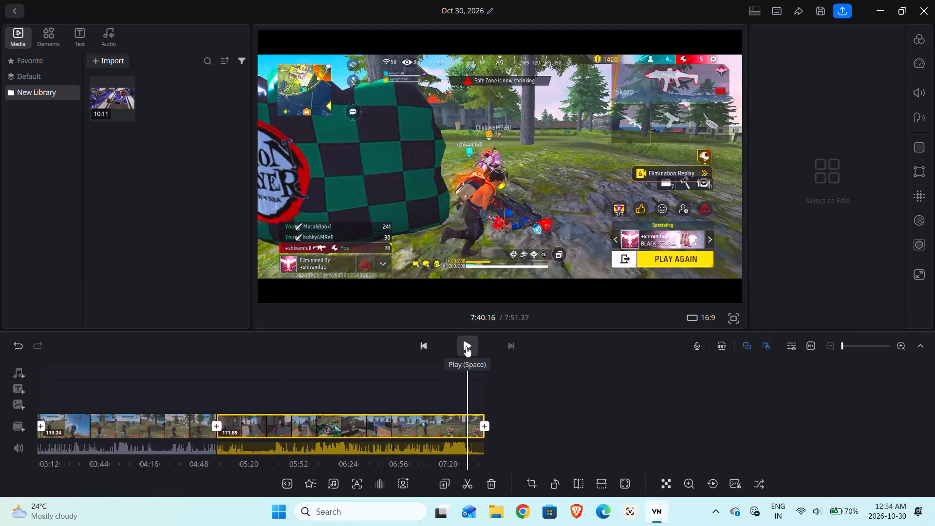
left_click(463, 486)
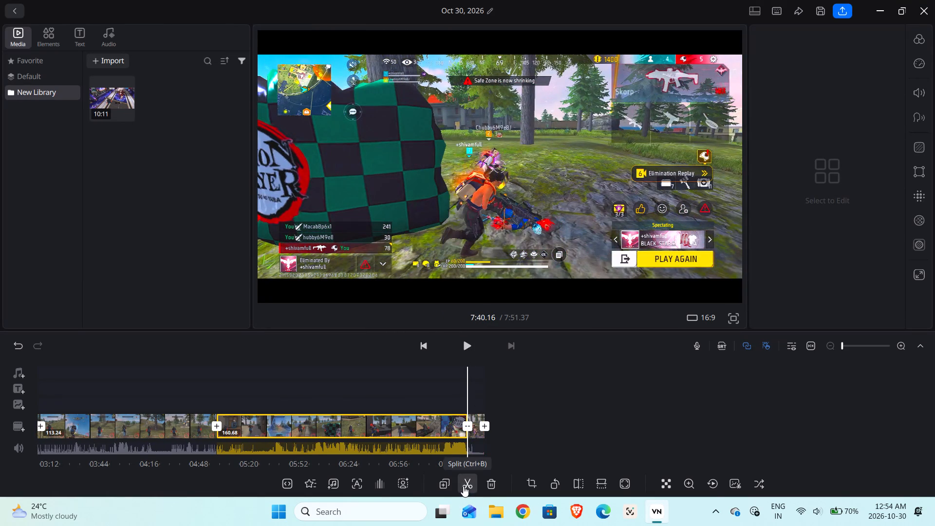
Delete the leftover piece after the split at about 7:40 so the video ends at the elimination.
left_click(477, 436)
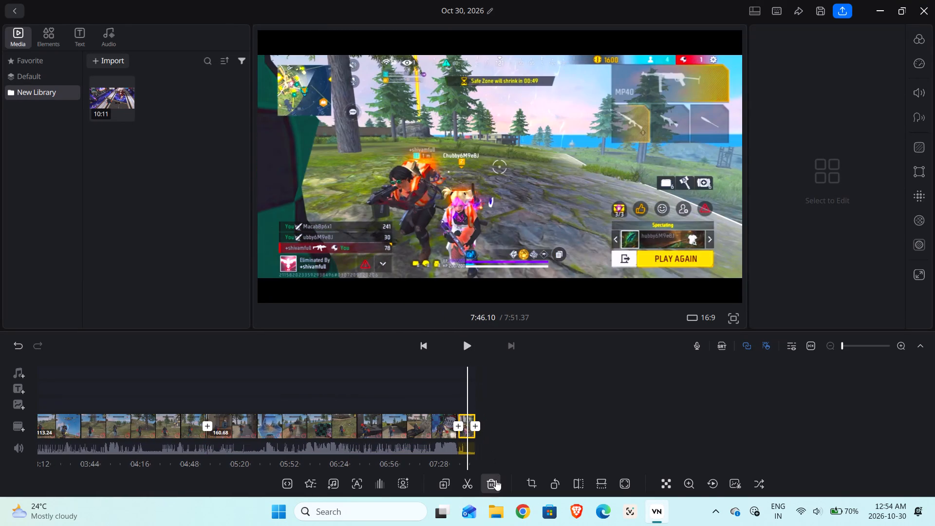
left_click(496, 480)
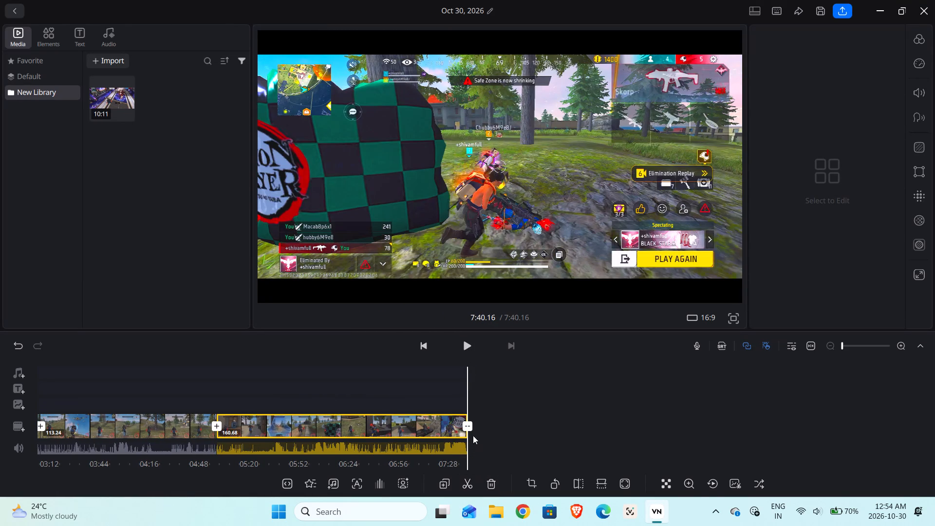
Add a Black transition to the end of the last clip with a duration of 0.3.
left_click(468, 422)
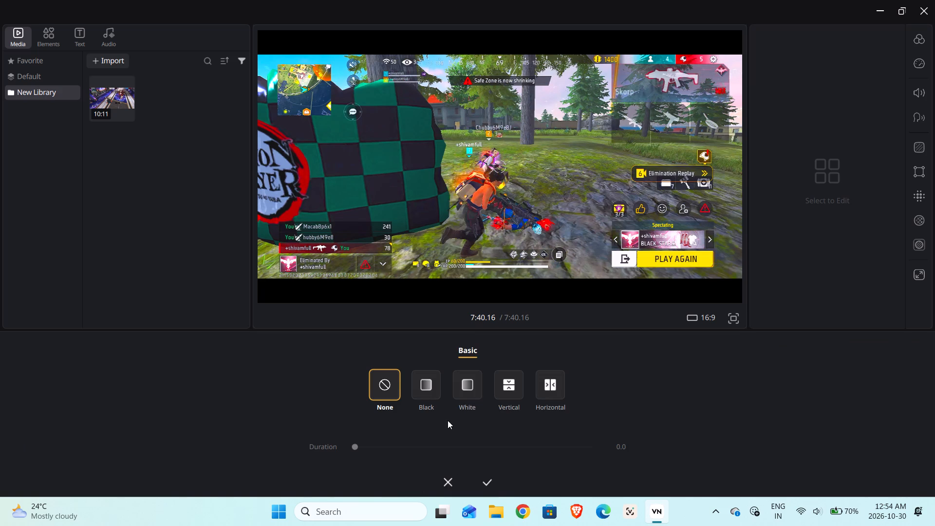
left_click_drag(422, 378, 430, 391)
left_click_drag(420, 447, 420, 445)
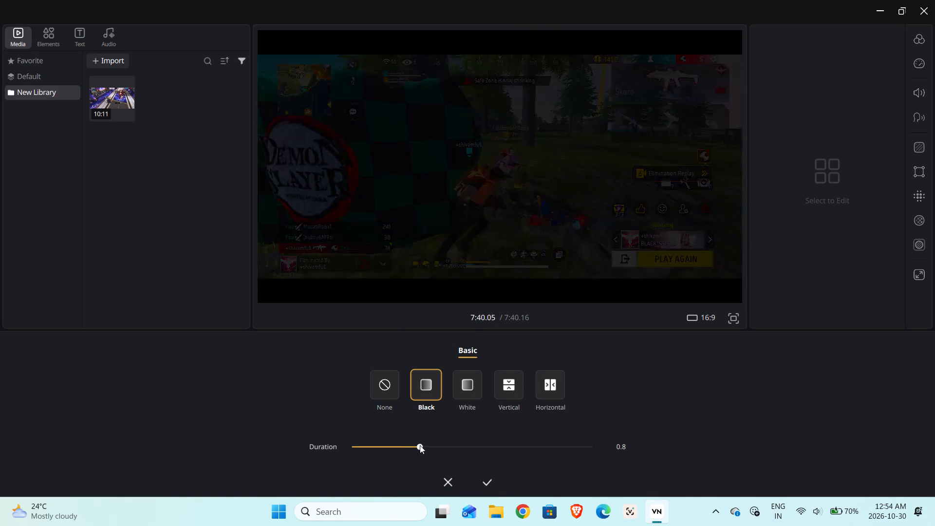
left_click_drag(420, 445, 361, 445)
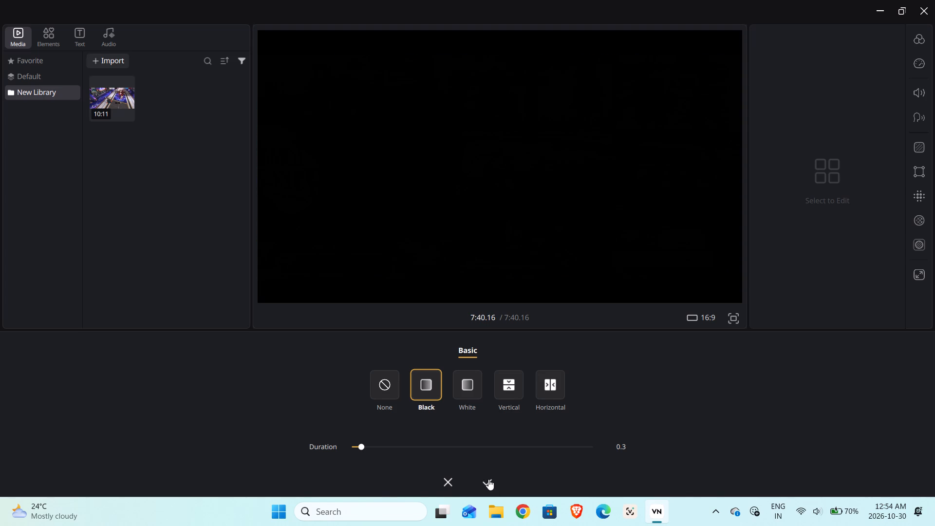
left_click(488, 480)
left_click_drag(469, 391, 502, 414)
left_click(465, 352)
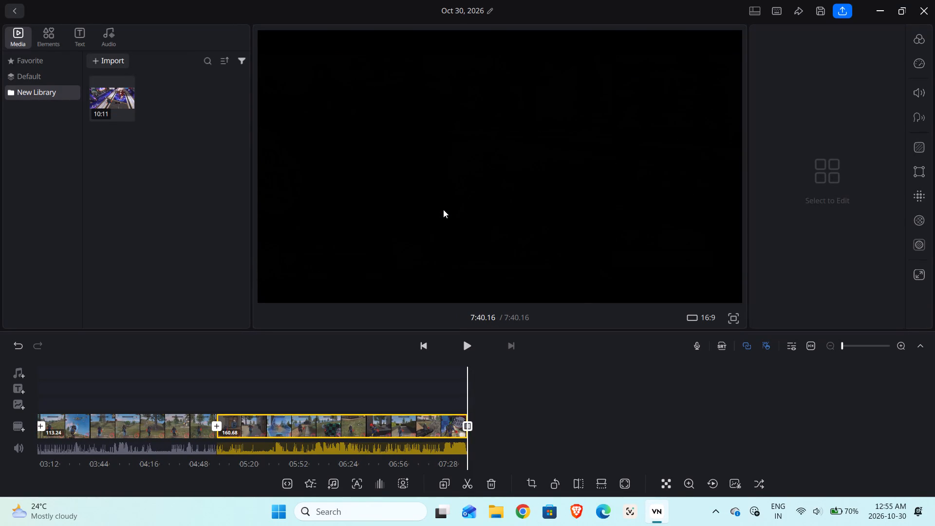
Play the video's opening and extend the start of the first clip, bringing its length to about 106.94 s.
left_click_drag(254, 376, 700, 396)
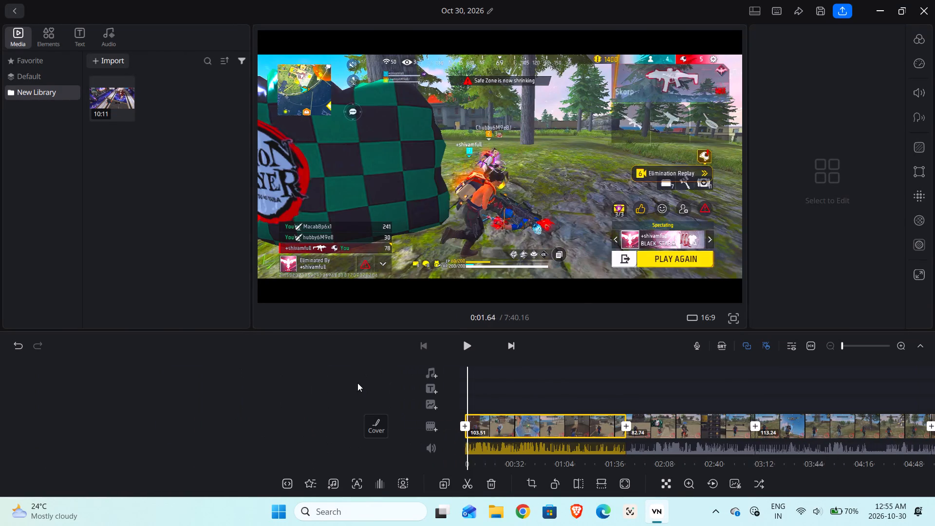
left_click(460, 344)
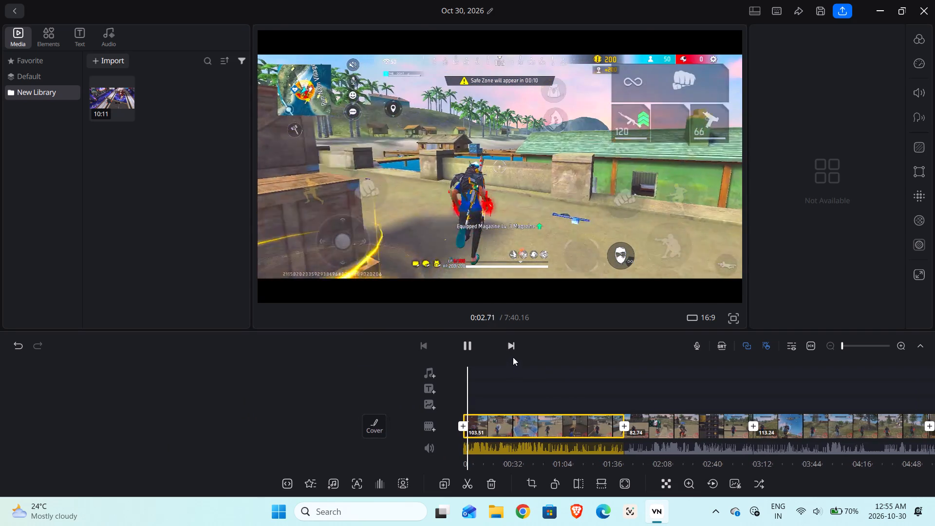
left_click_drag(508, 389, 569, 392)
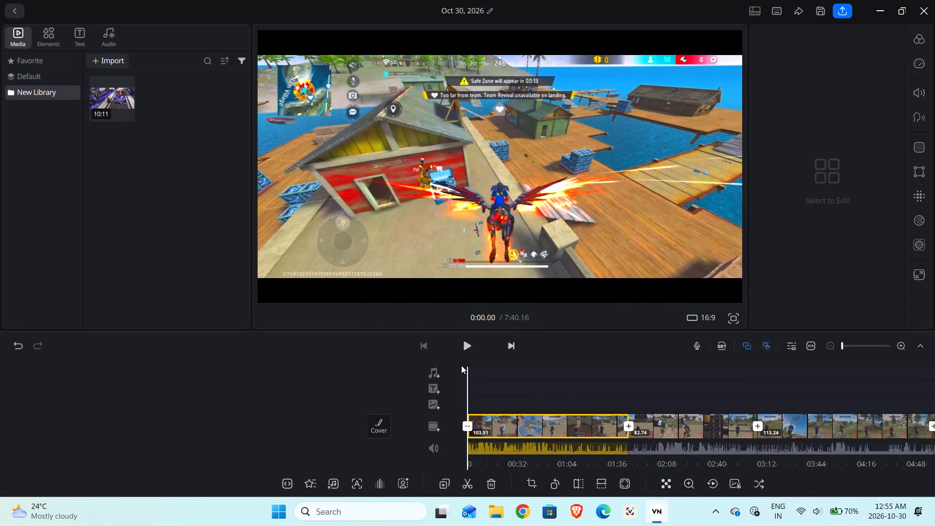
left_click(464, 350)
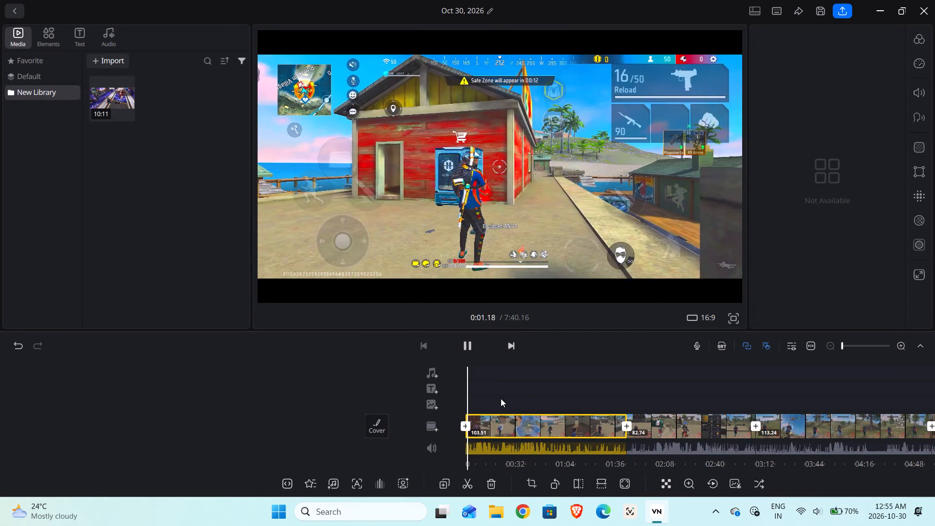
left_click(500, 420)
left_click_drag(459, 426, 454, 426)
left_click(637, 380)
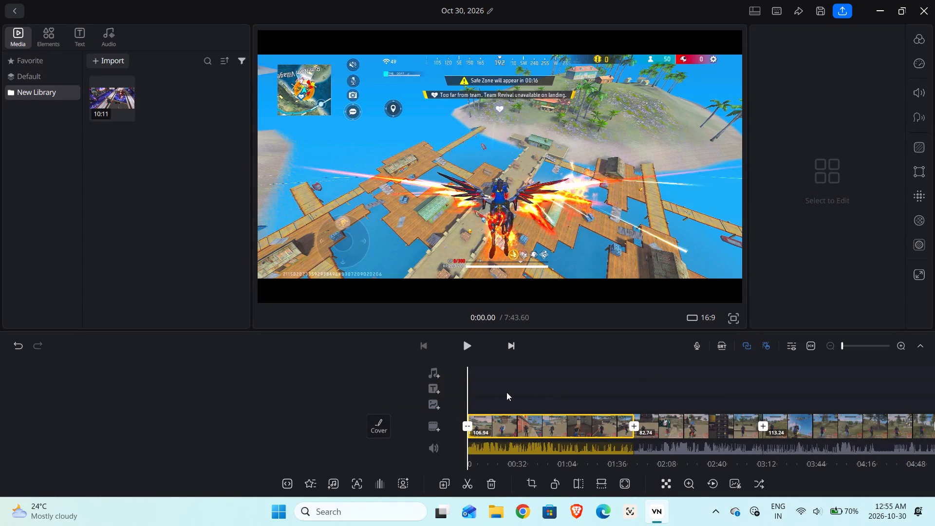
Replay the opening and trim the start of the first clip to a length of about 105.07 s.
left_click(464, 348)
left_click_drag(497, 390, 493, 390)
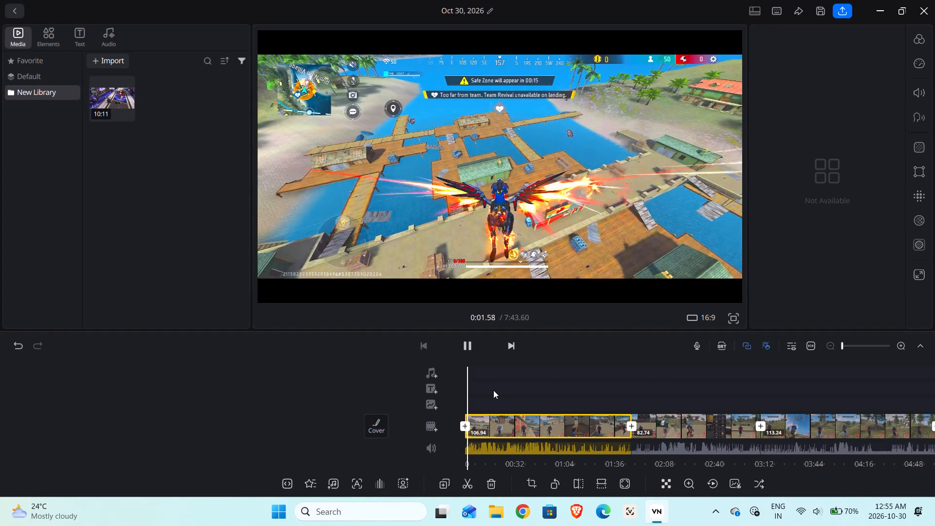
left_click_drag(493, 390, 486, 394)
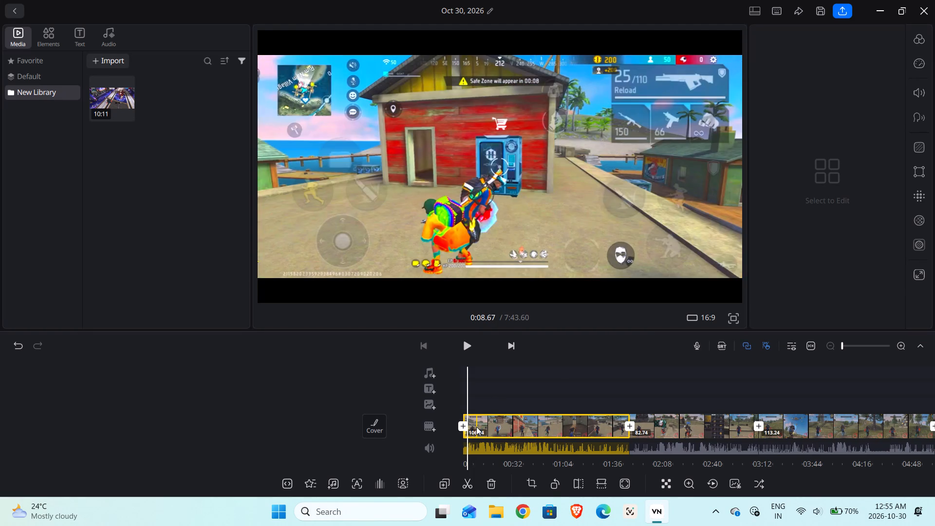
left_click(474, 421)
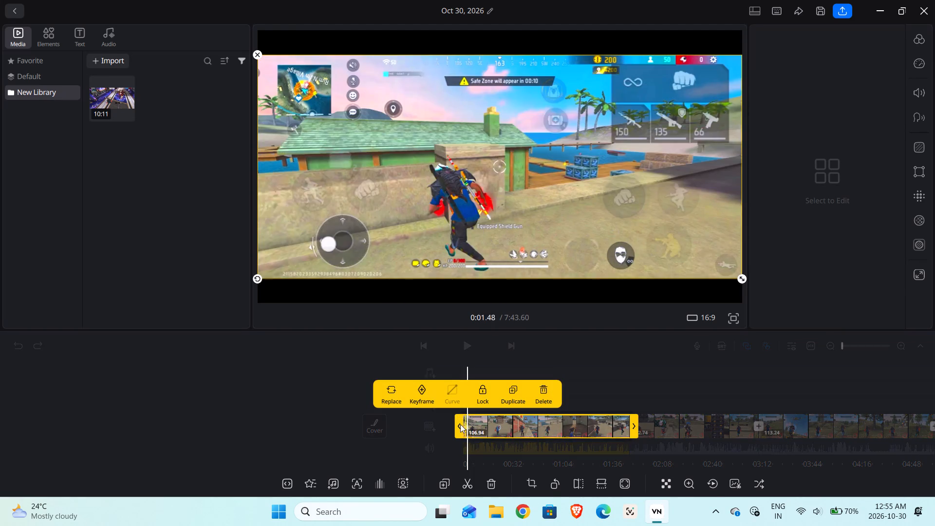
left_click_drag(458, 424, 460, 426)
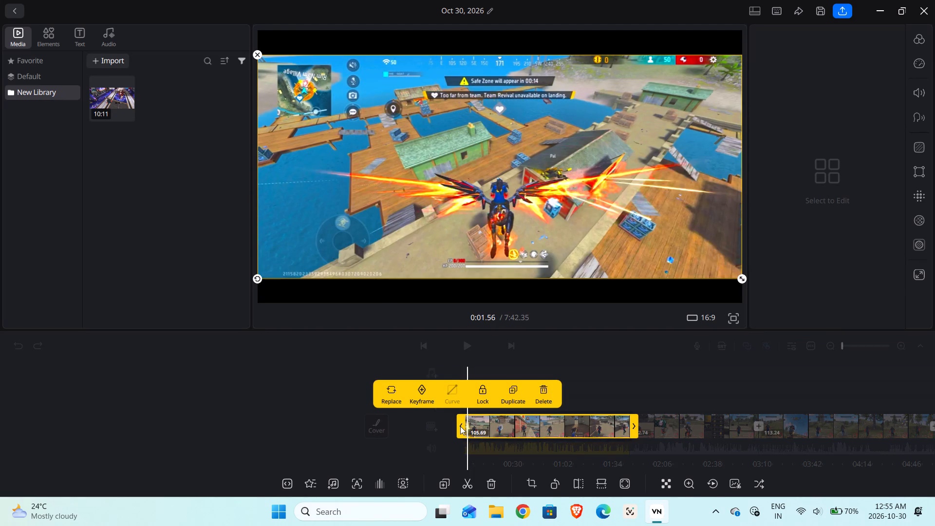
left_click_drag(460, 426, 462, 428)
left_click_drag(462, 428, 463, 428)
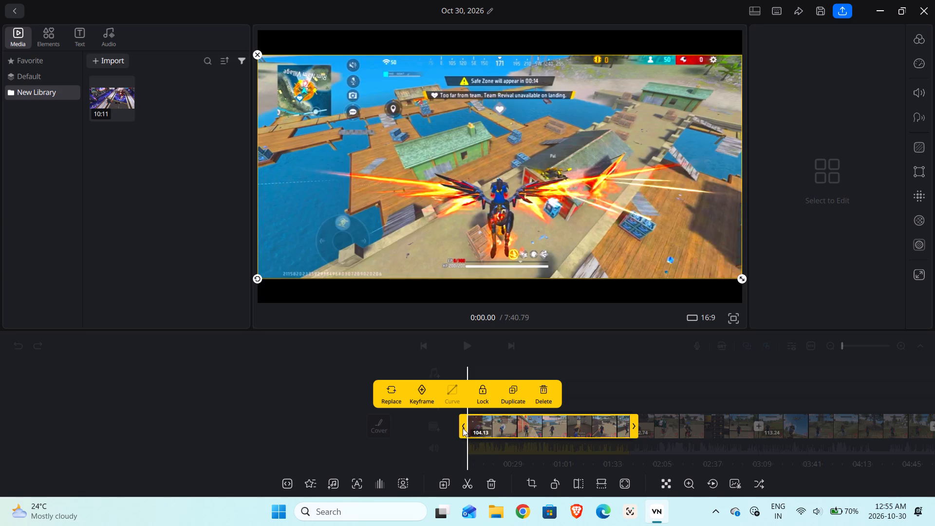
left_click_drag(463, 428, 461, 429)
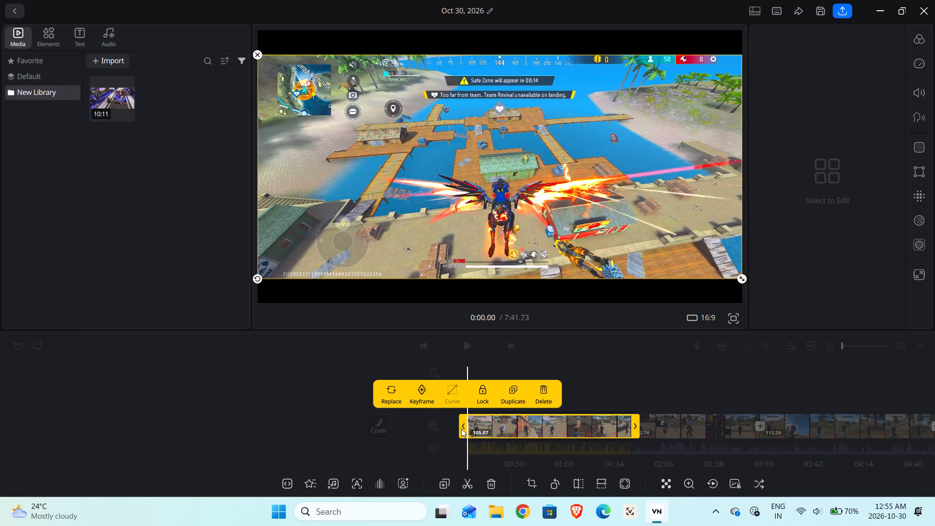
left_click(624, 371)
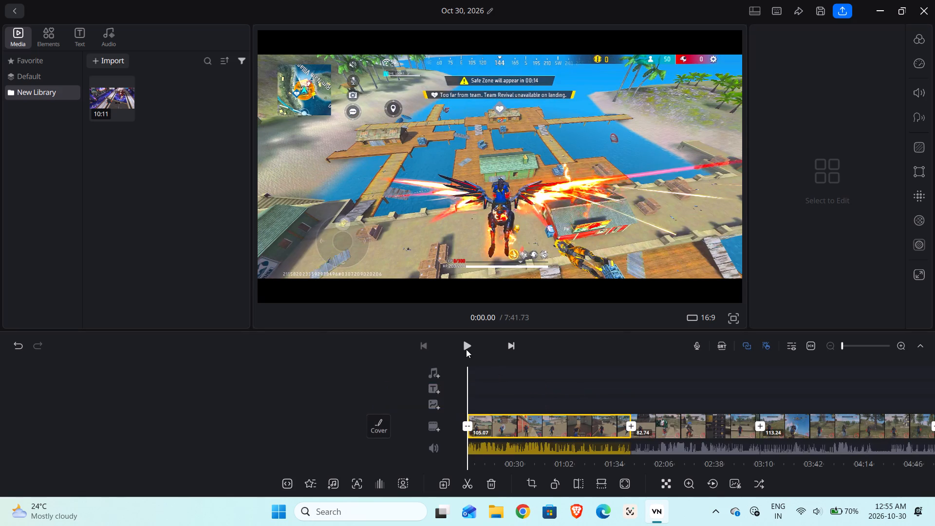
Replay the landing and fine-tune the start of the first clip to a length of about 104.76 s.
left_click(466, 349)
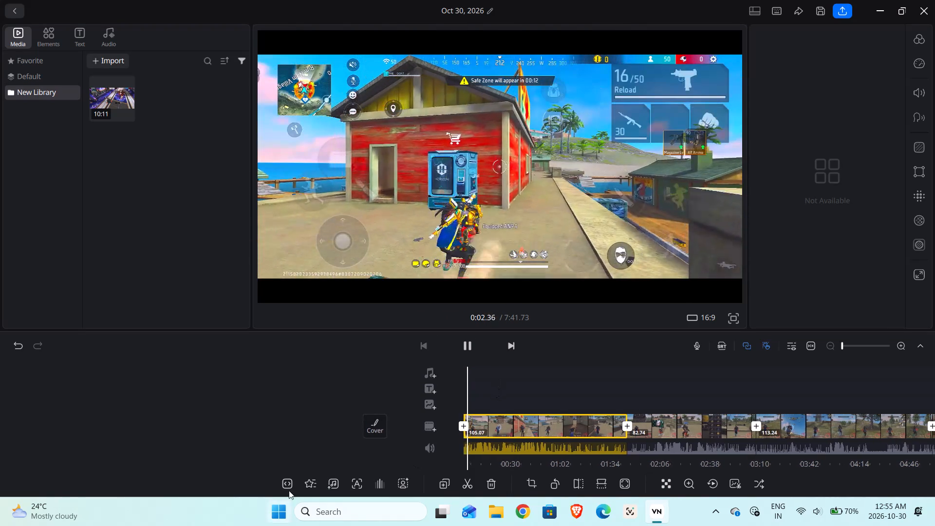
left_click_drag(480, 397, 509, 401)
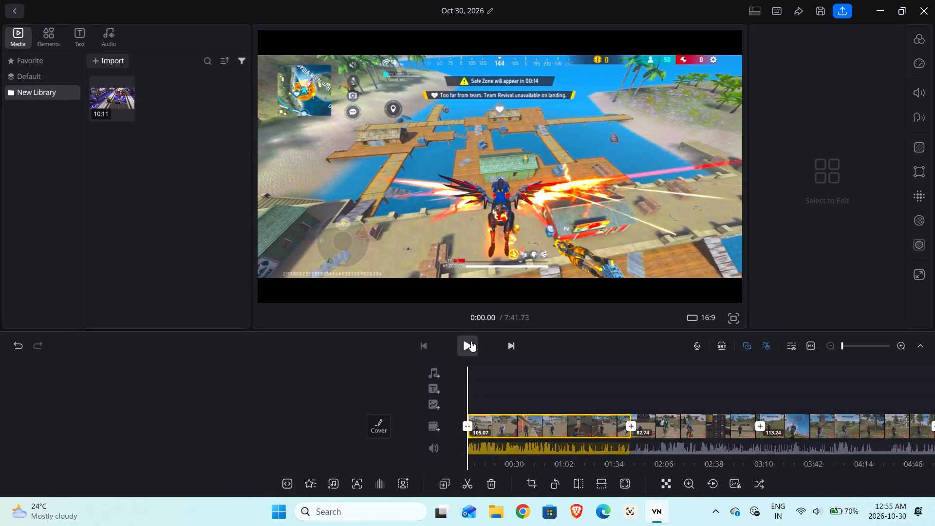
left_click(471, 341)
left_click(464, 345)
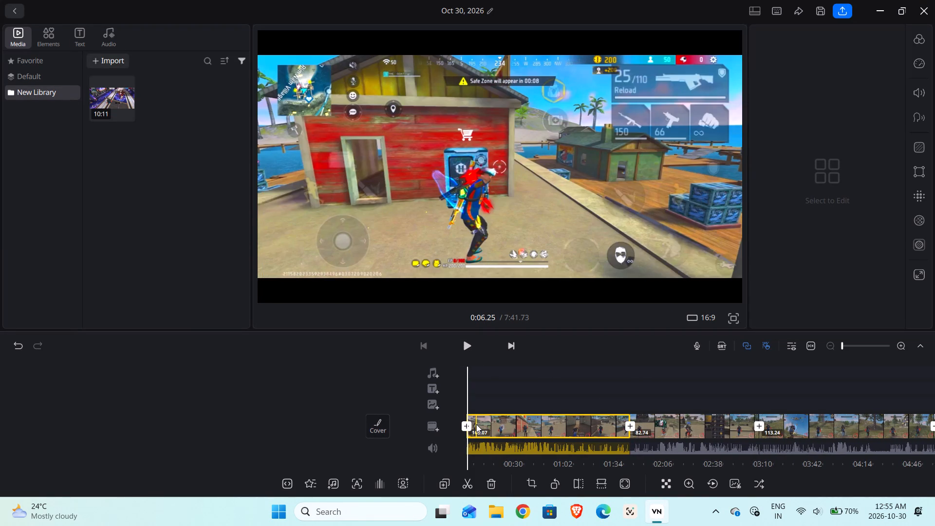
left_click(476, 424)
left_click(462, 428)
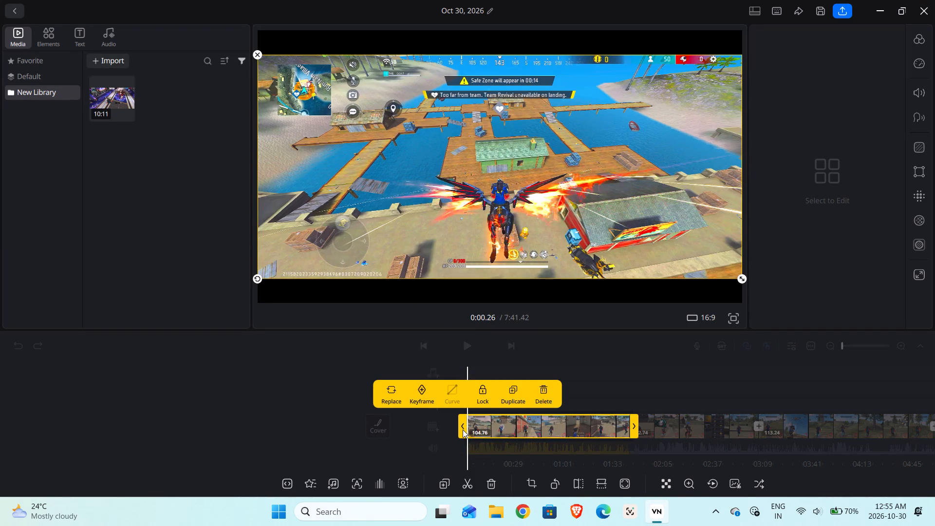
left_click(578, 377)
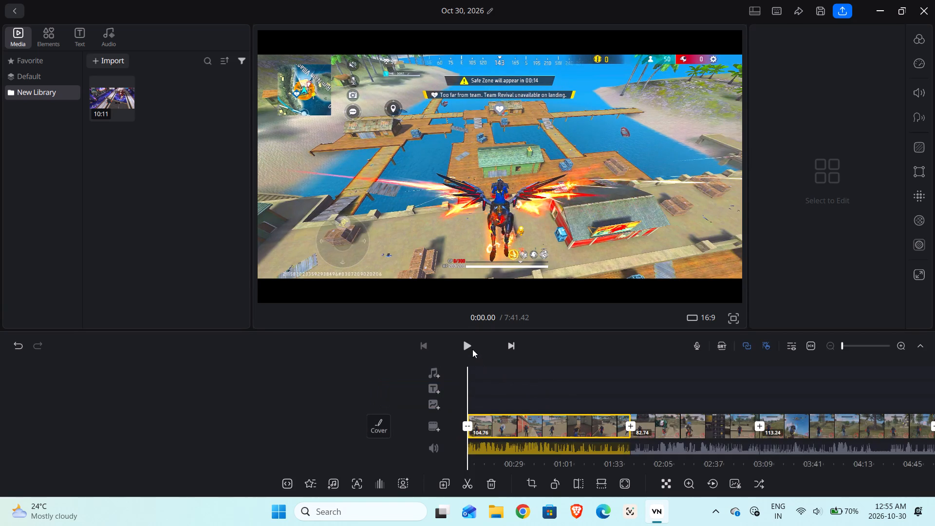
Replay and scrub through the landing, and trim the start of the first clip to a length of about 104.01 s.
left_click(470, 348)
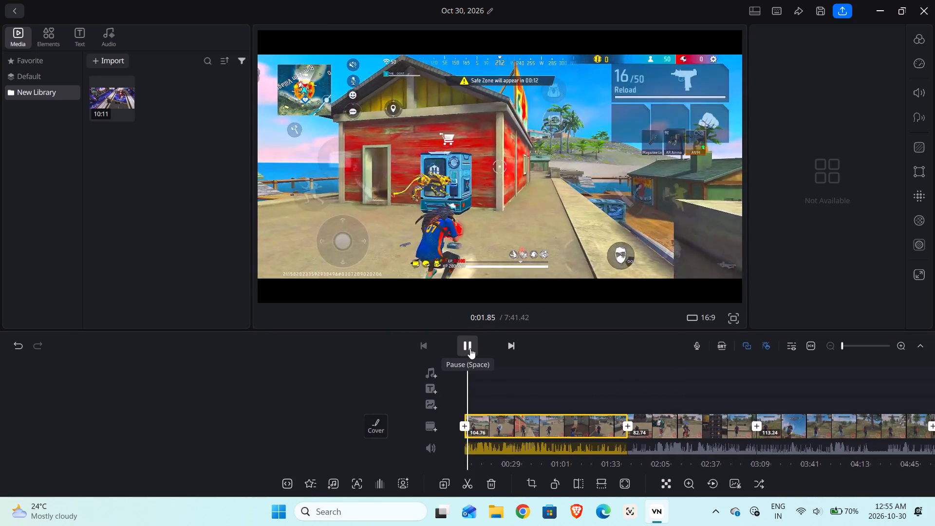
left_click(473, 348)
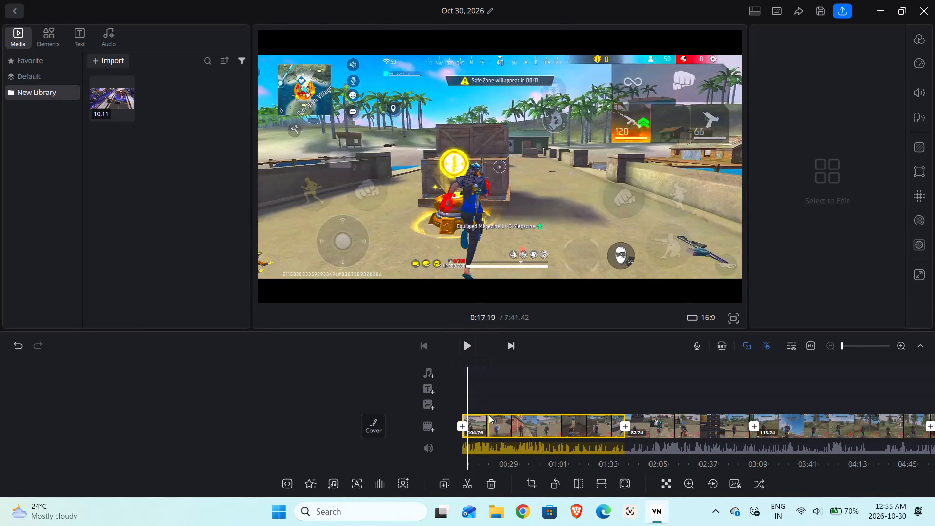
left_click_drag(483, 398, 495, 400)
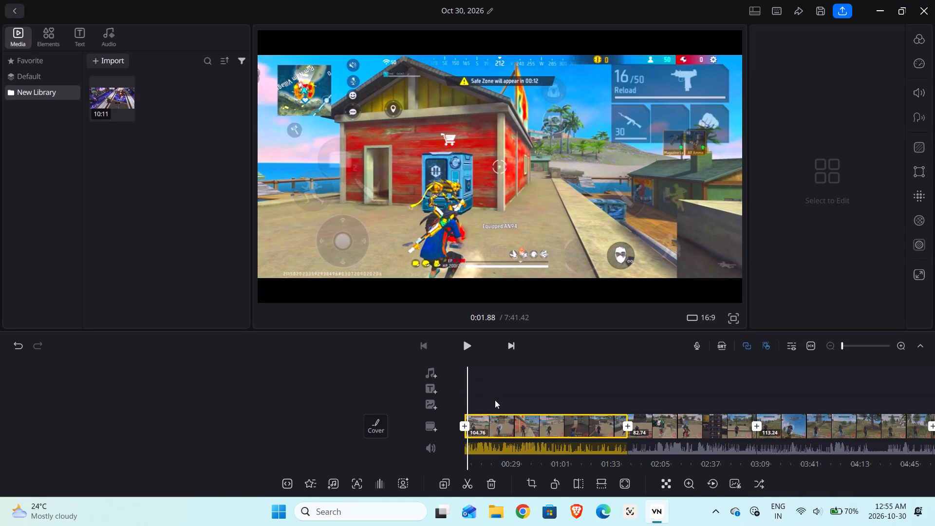
left_click_drag(495, 400, 493, 403)
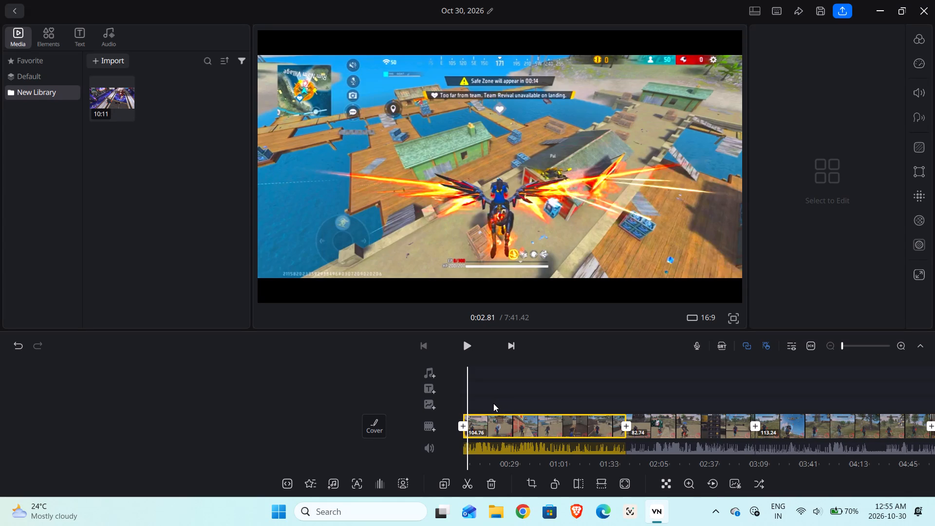
left_click_drag(493, 403, 495, 404)
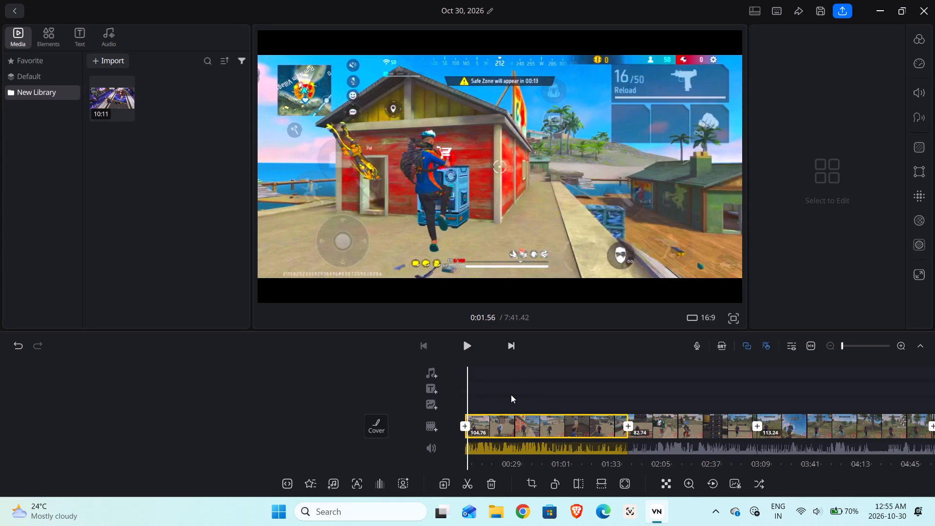
scroll(511, 394, "up", 2)
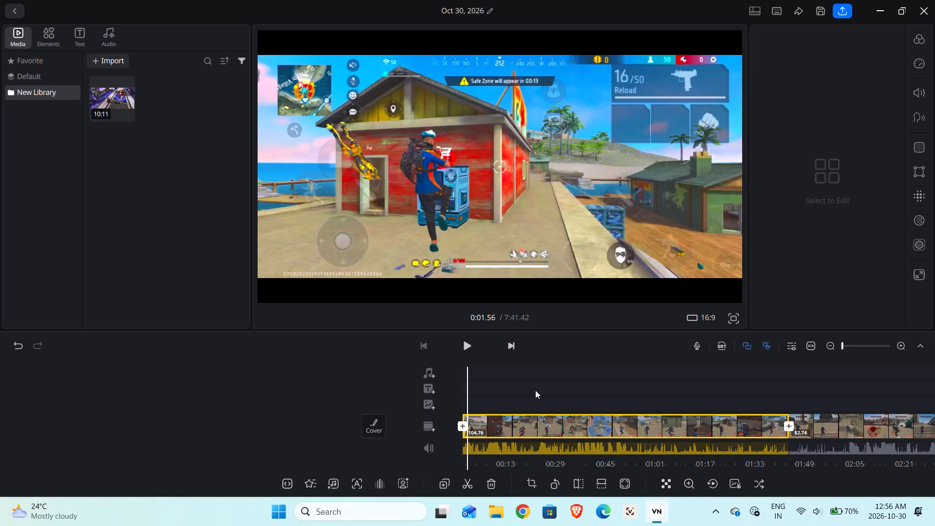
scroll(535, 390, "up", 5, "ctrl")
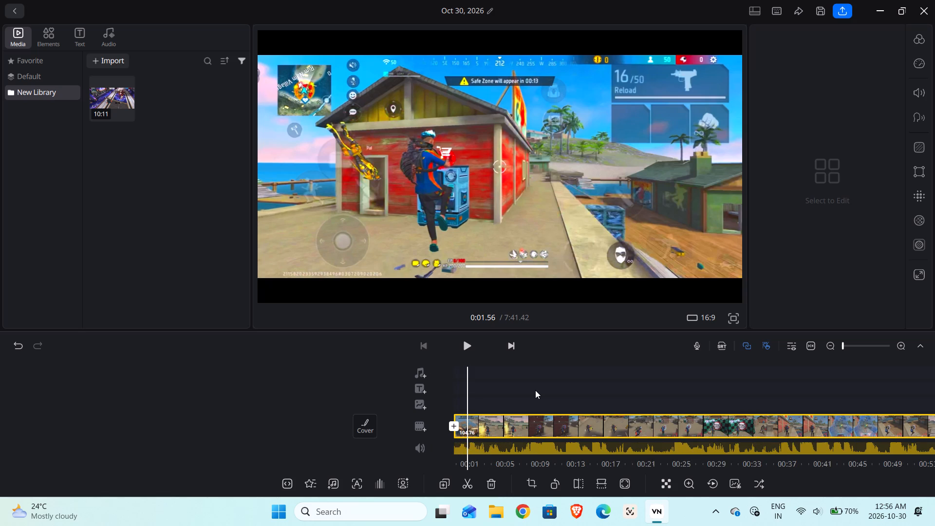
scroll(535, 390, "up", 1, "ctrl")
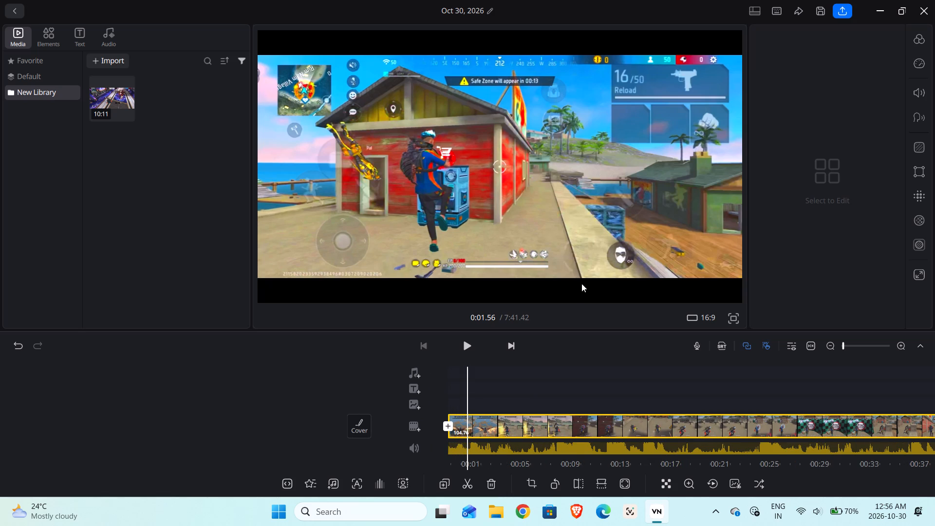
left_click_drag(537, 382, 549, 380)
left_click_drag(549, 380, 550, 380)
left_click_drag(446, 393, 467, 391)
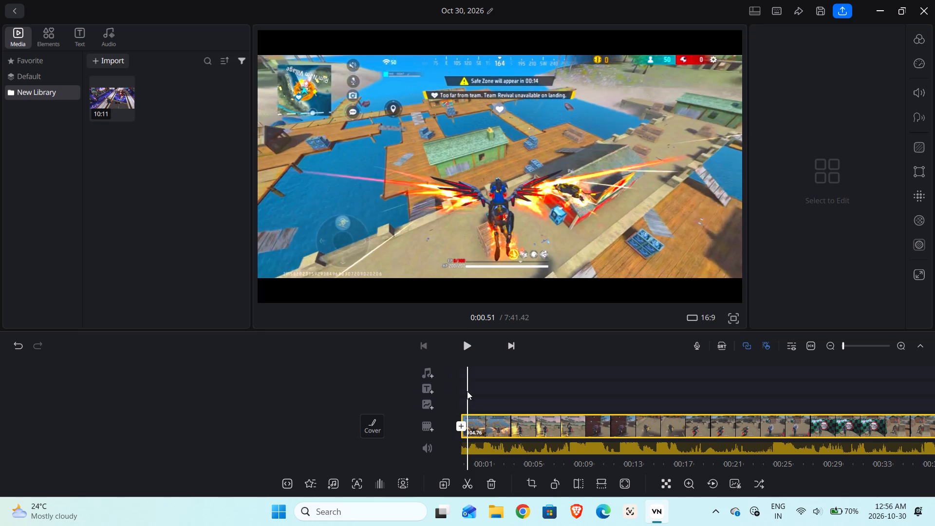
left_click_drag(467, 391, 462, 385)
left_click(470, 419)
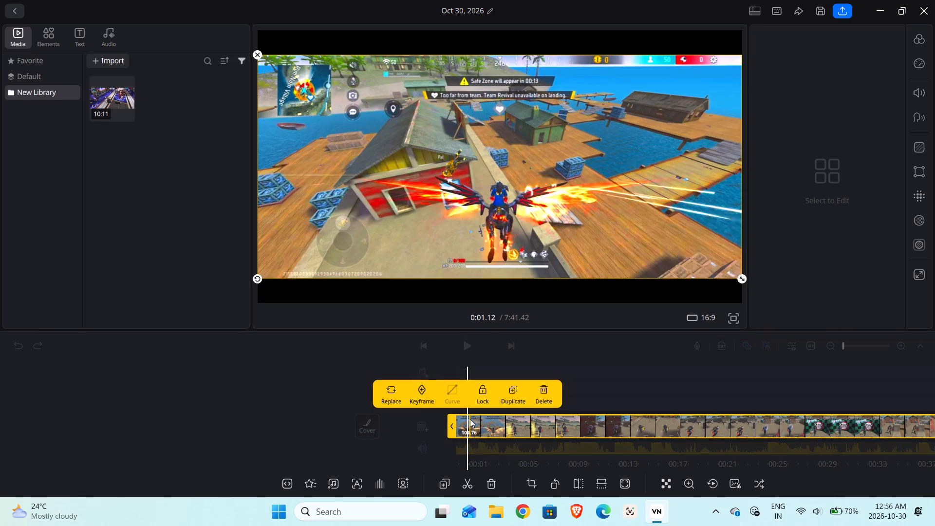
left_click_drag(450, 424, 452, 426)
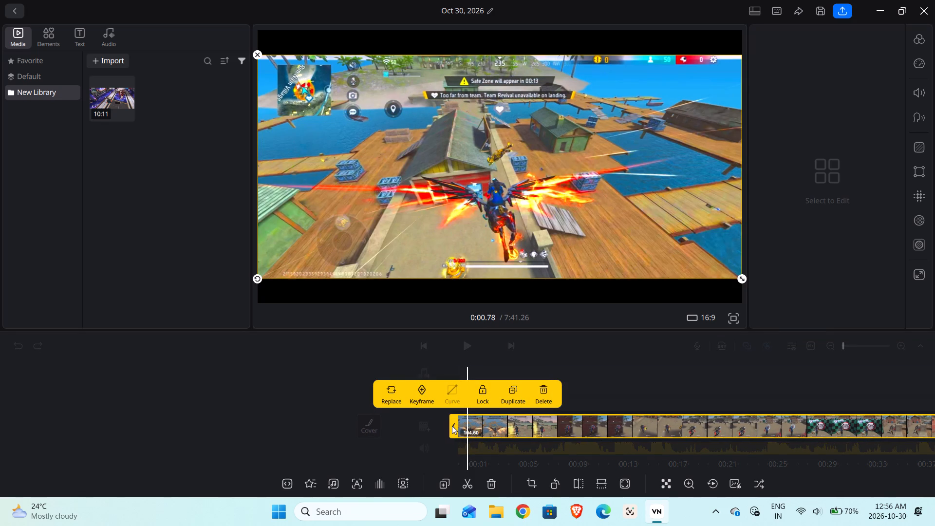
left_click_drag(452, 426, 456, 428)
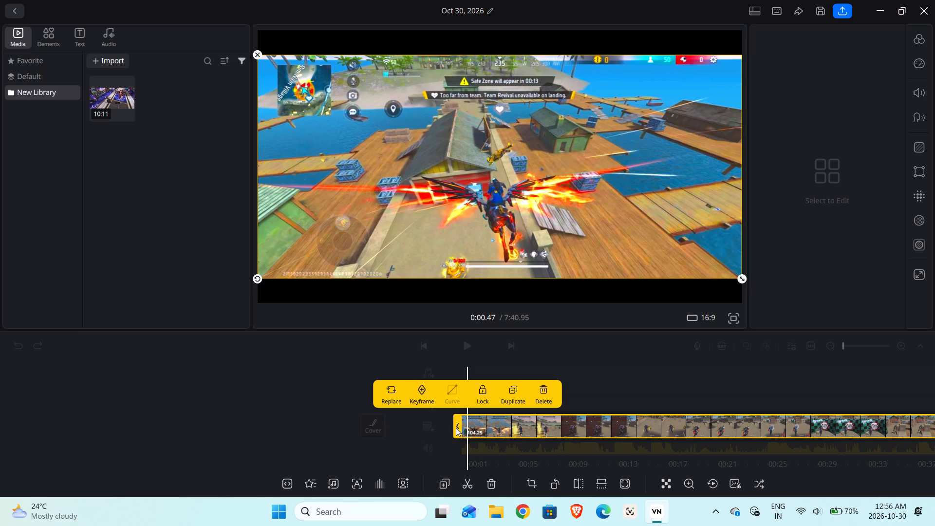
left_click_drag(456, 428, 459, 428)
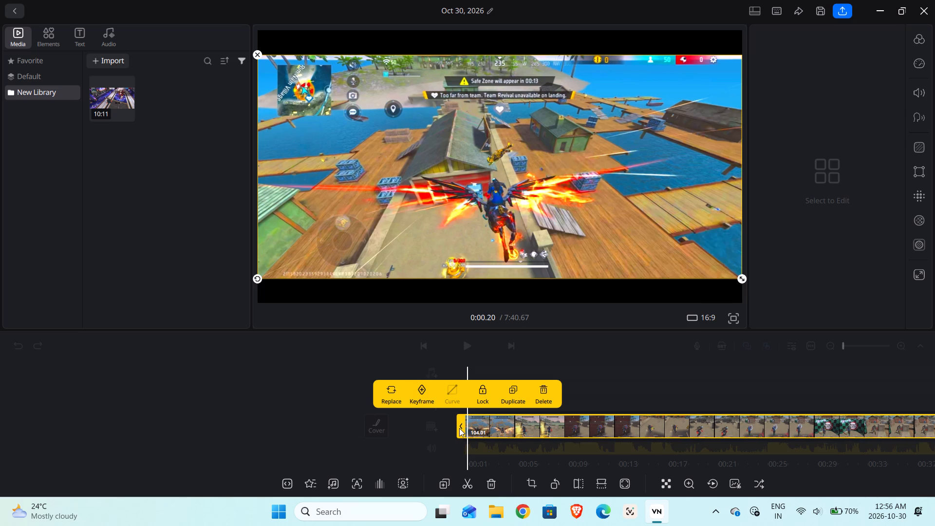
left_click_drag(459, 428, 459, 426)
left_click(585, 368)
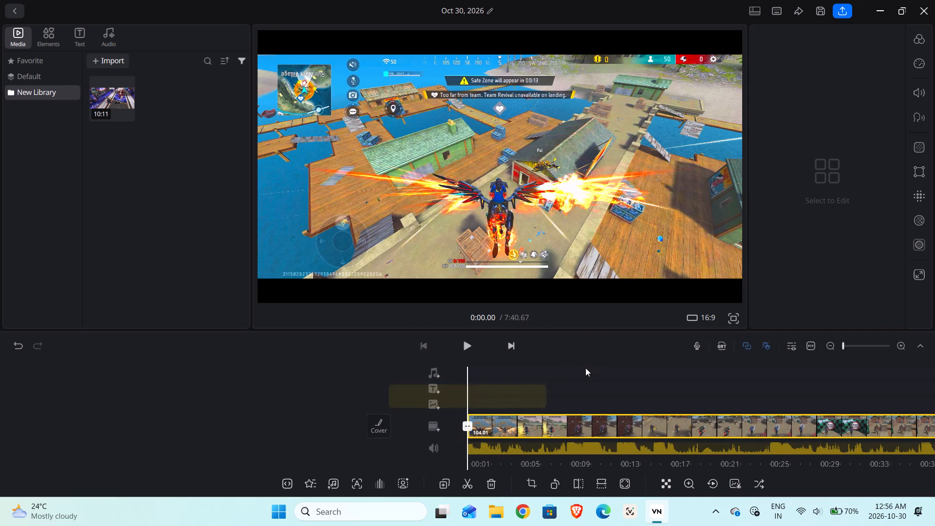
Play the first few seconds of the video to check the newly trimmed opening.
left_click(467, 356)
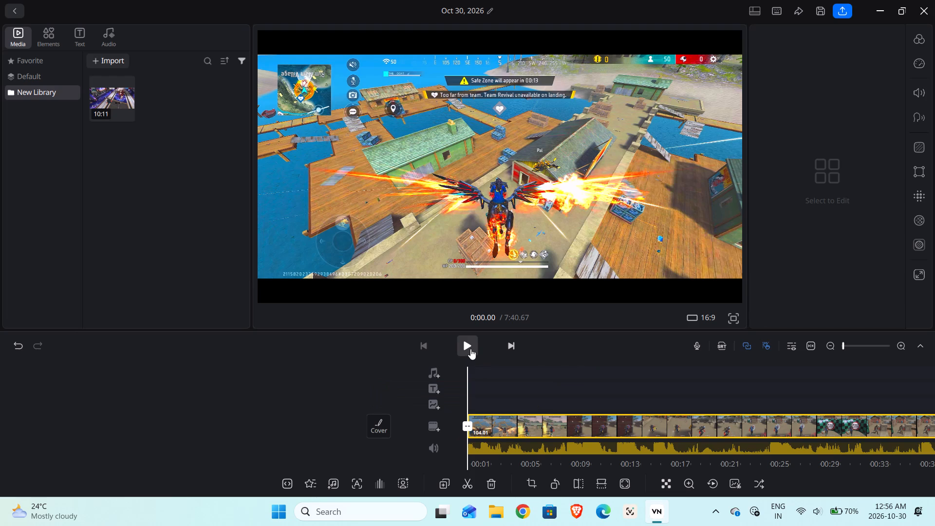
left_click(470, 349)
left_click(465, 350)
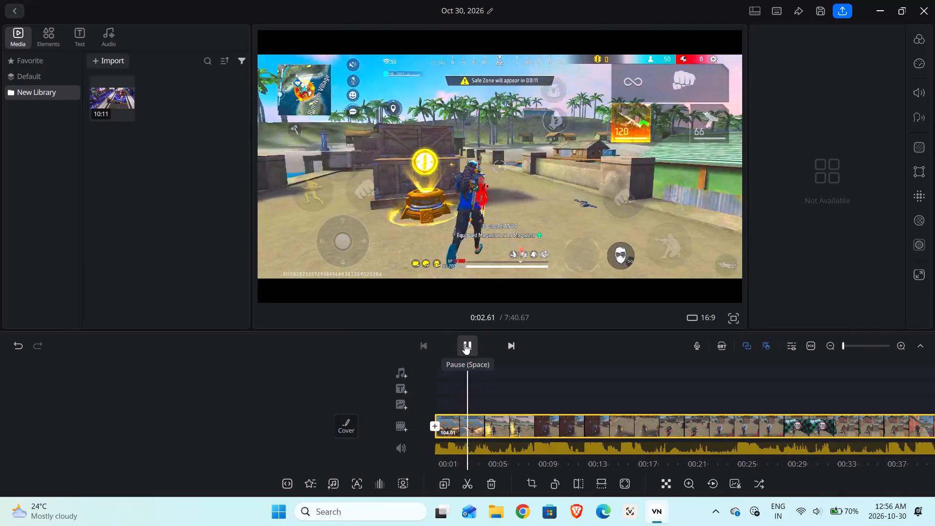
left_click(470, 328)
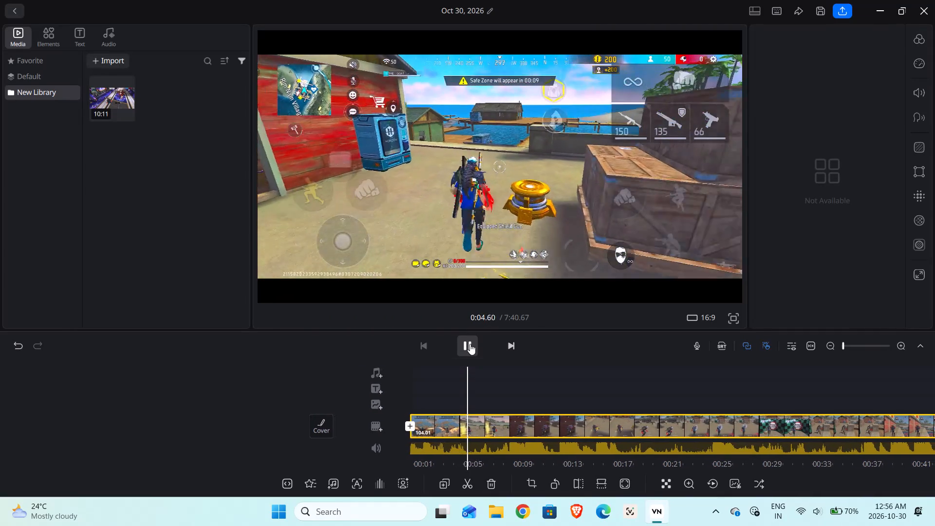
left_click(470, 344)
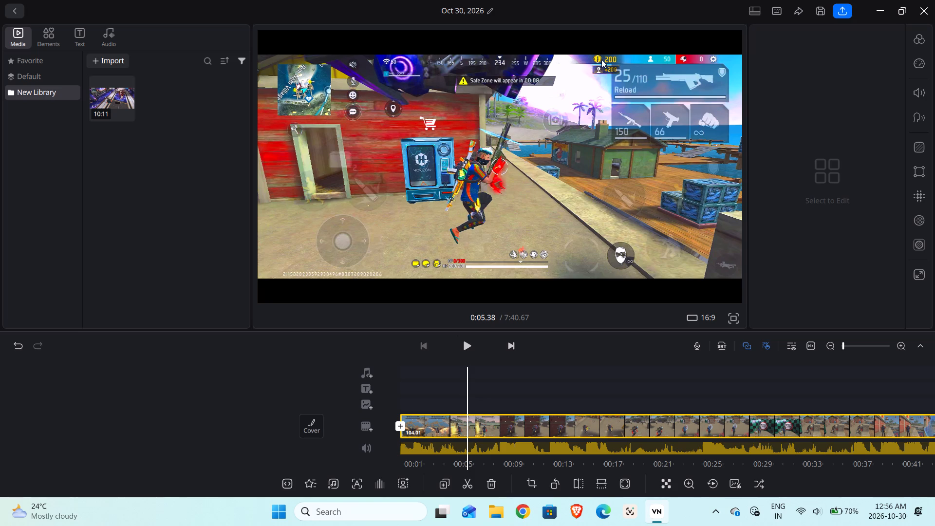
Export the video from the start of the timeline with manual quality settings at 2.7K resolution and 60 fps.
left_click_drag(457, 387, 587, 410)
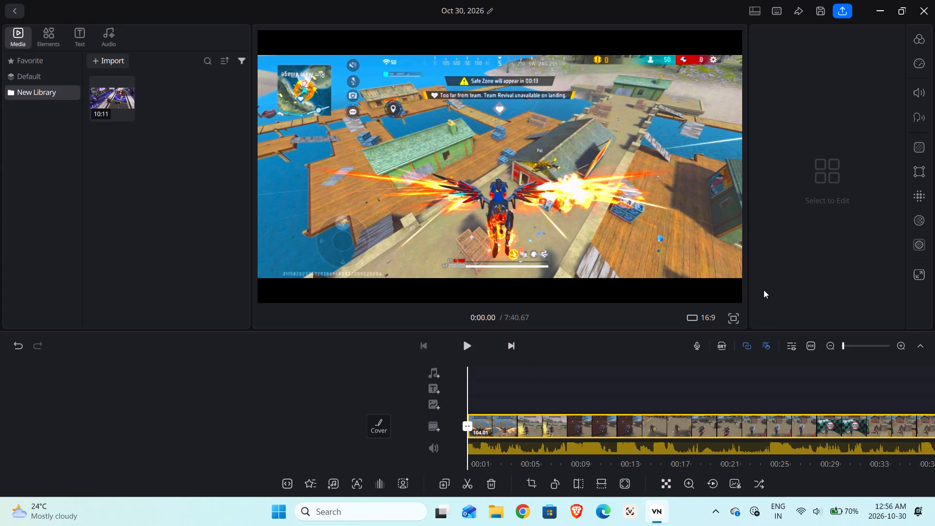
left_click(841, 10)
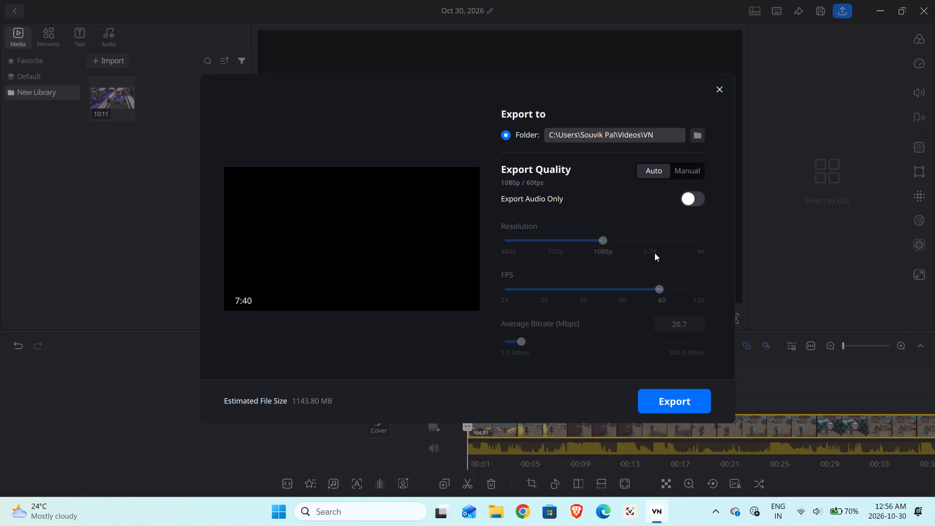
left_click(689, 169)
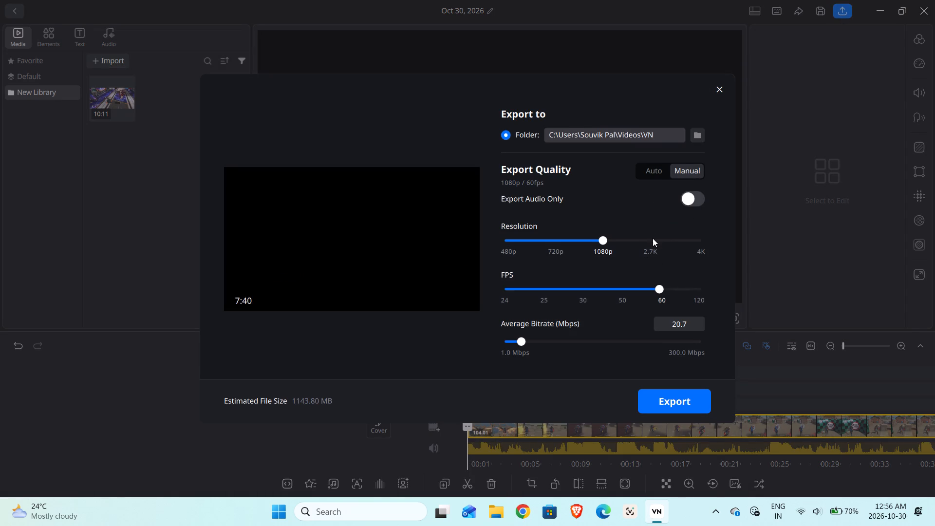
left_click(649, 239)
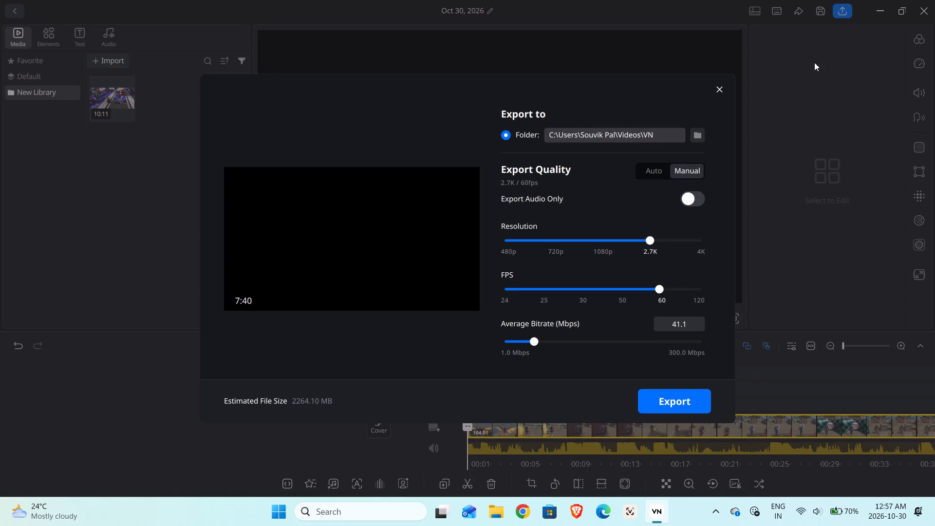
left_click(664, 405)
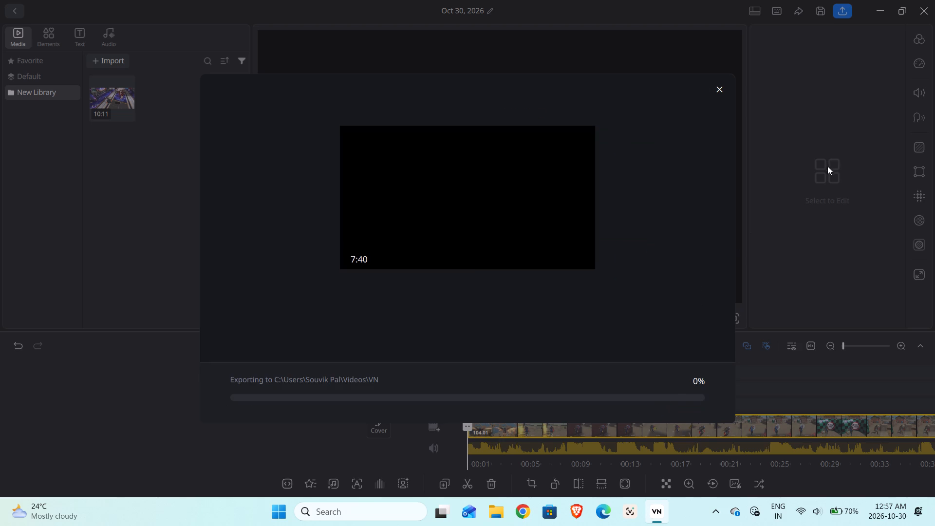
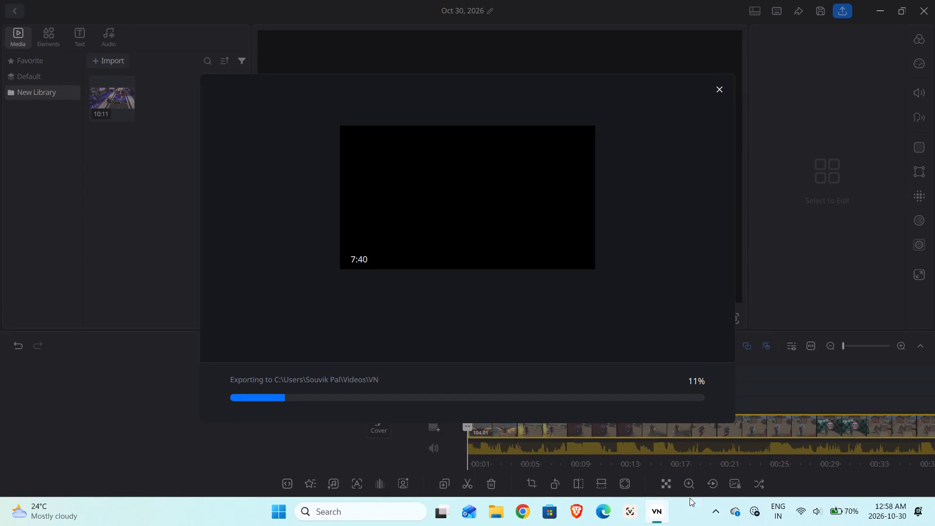
Leave the video exporting in the background and launch Kuro from the desktop.
left_click(656, 505)
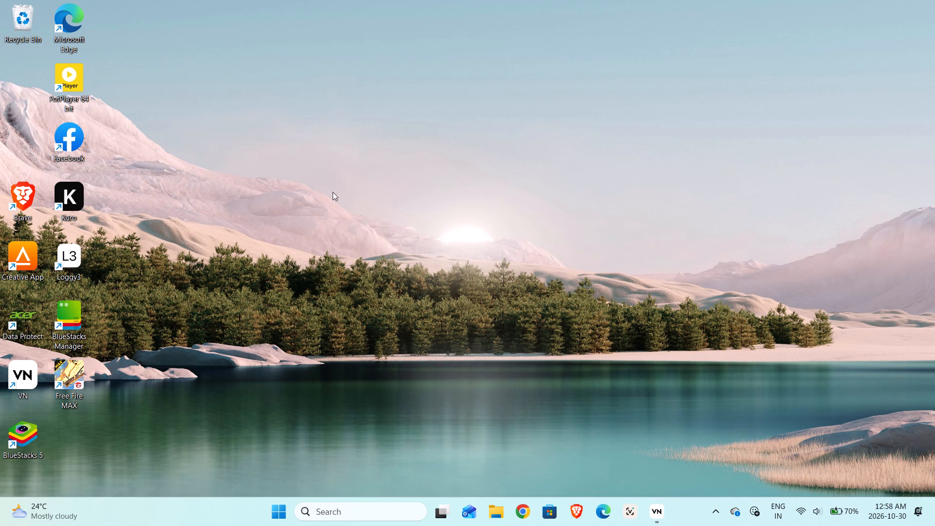
double_click(67, 199)
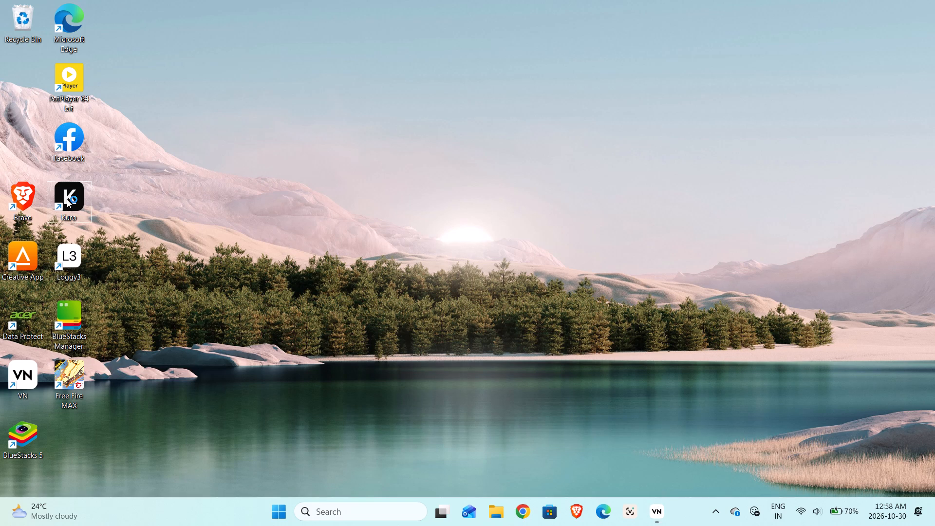
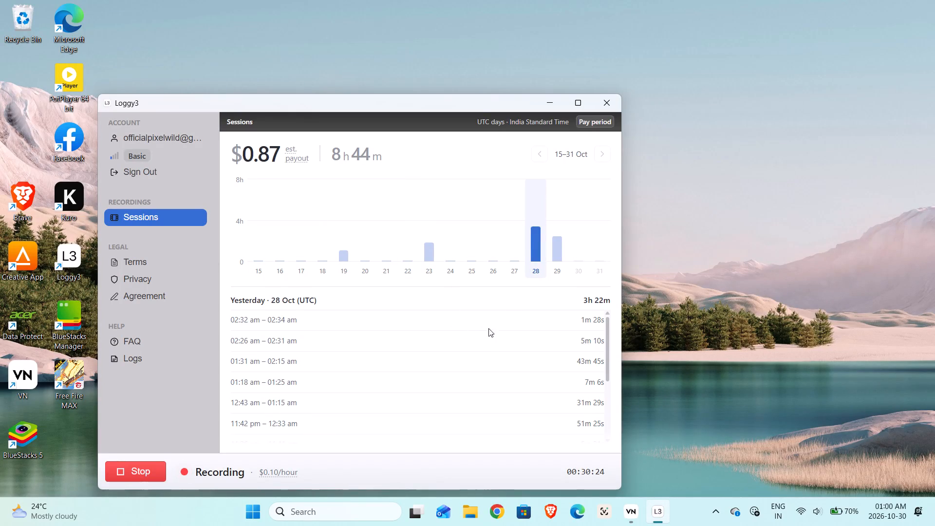
Stop the current Loggy3 recording session and start a new one.
left_click(146, 477)
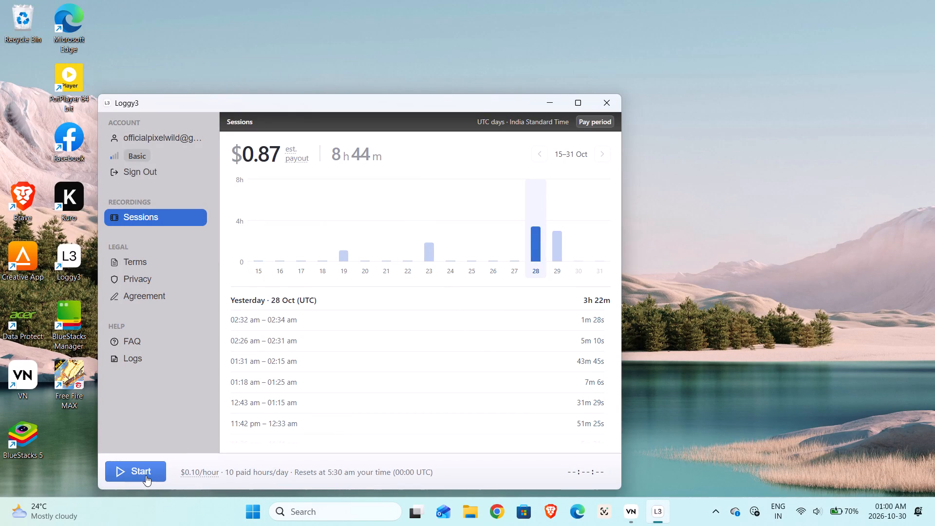
left_click(146, 474)
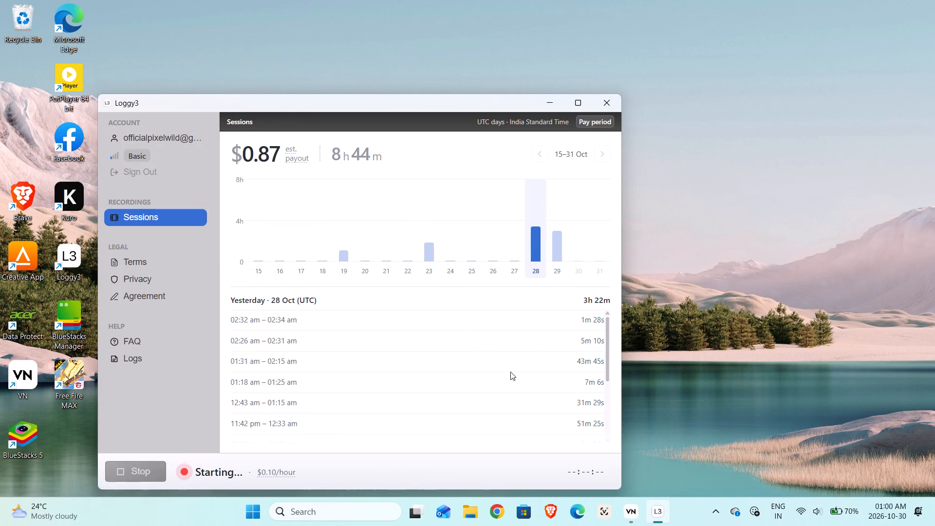
View the recording sessions for 29 Oct and leave Loggy3 minimised while it keeps recording.
left_click(560, 255)
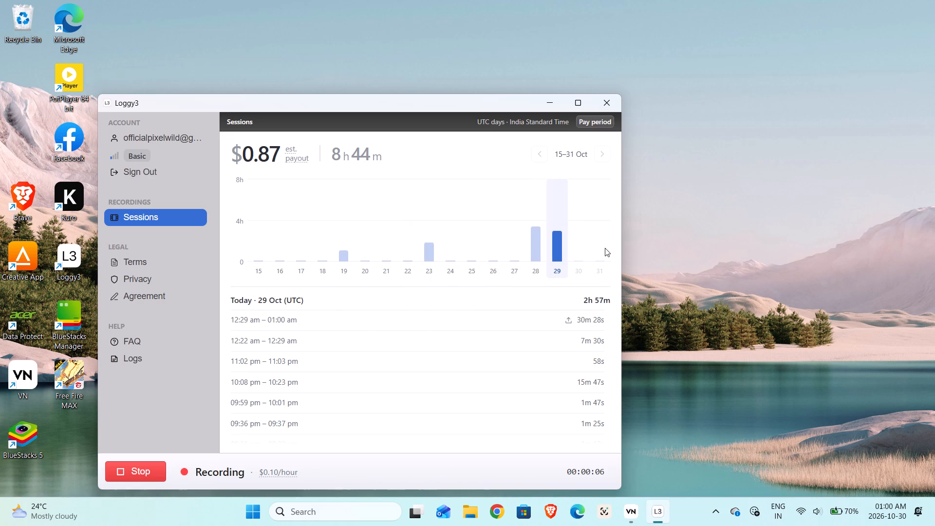
left_click(597, 108)
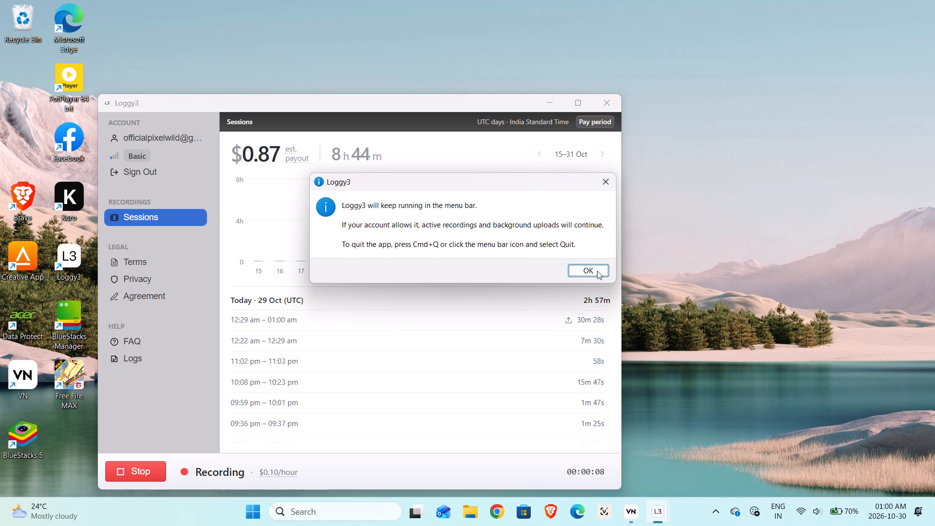
left_click(606, 177)
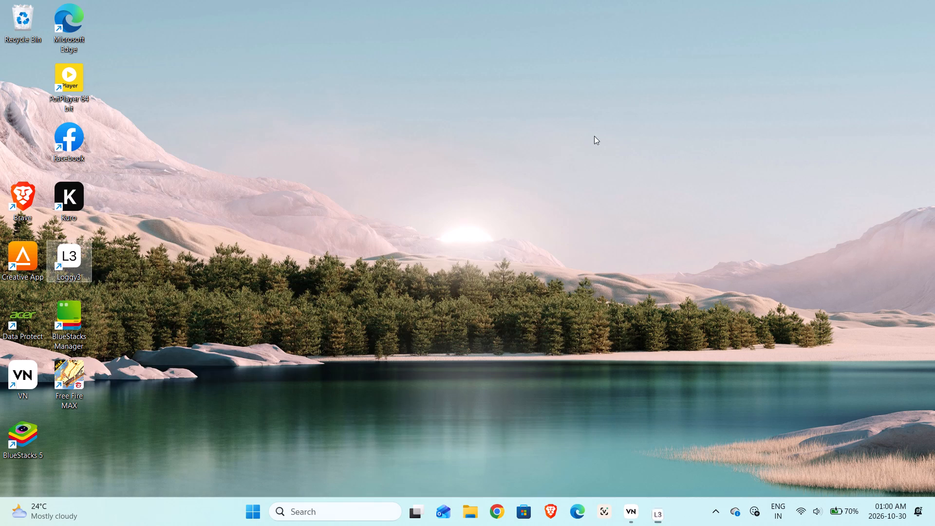
double_click(60, 256)
left_click(548, 102)
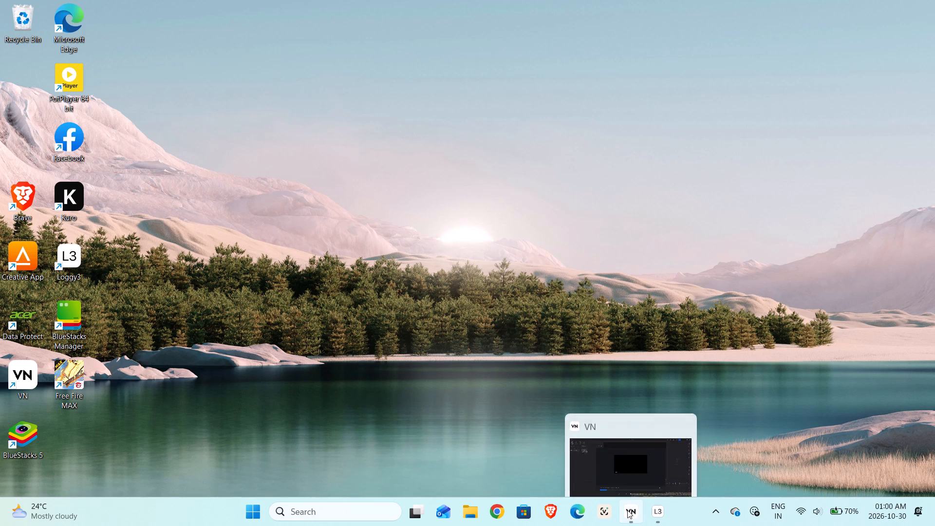
Switch to VN to check the video export's progress, and return to the desktop.
left_click(627, 510)
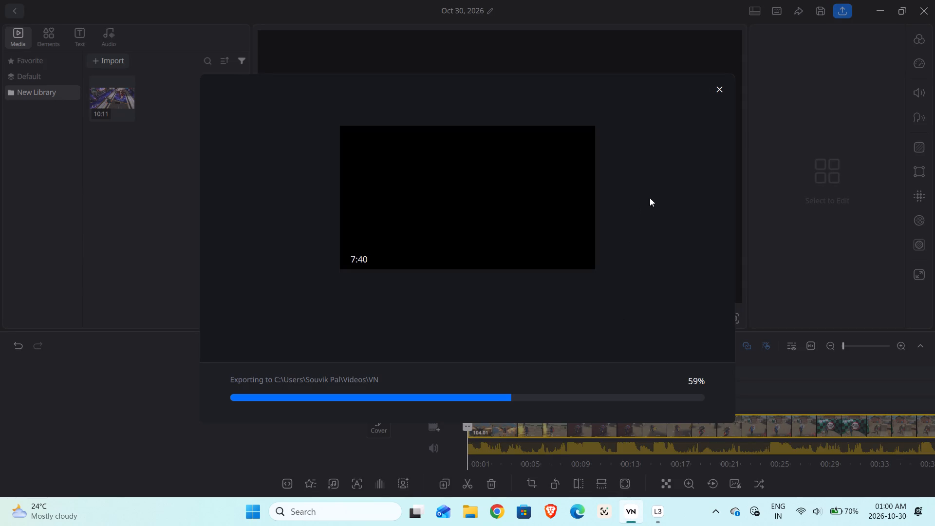
left_click(631, 519)
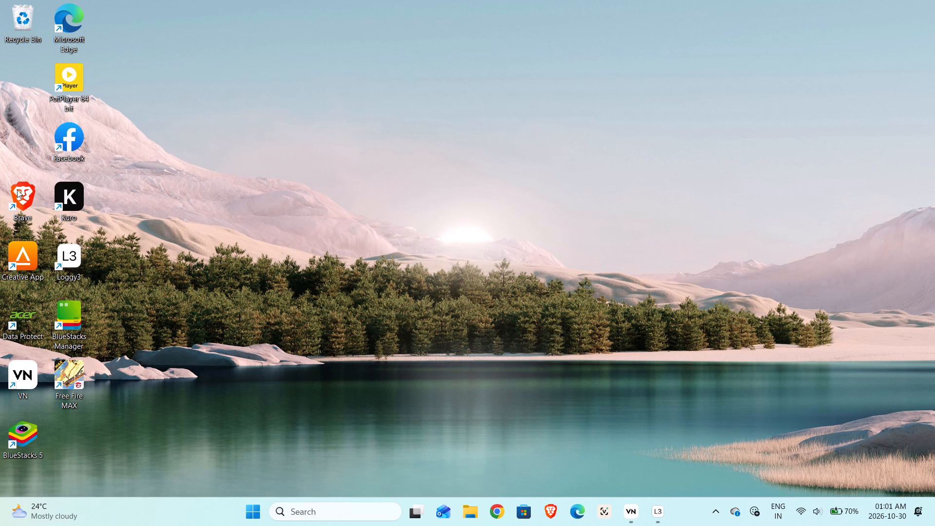
Delete the Brave shortcut from the desktop.
right_click(17, 189)
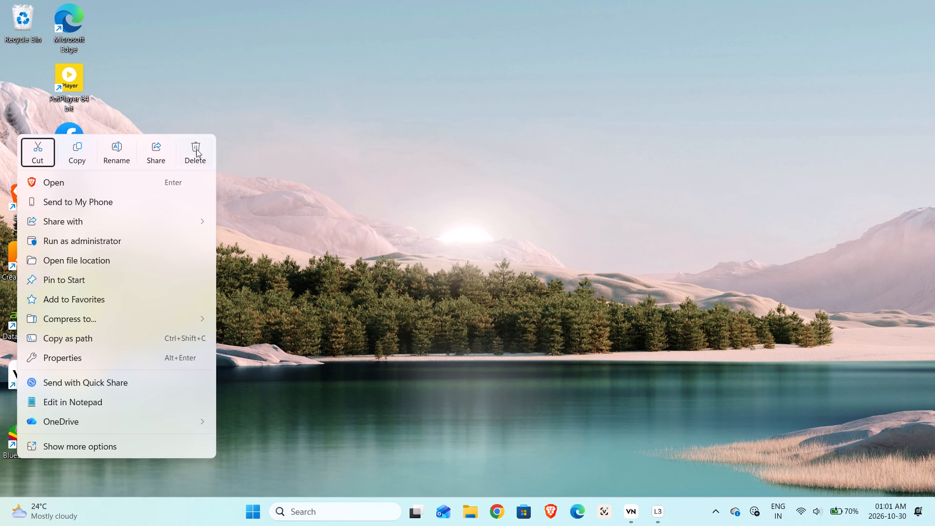
left_click(191, 142)
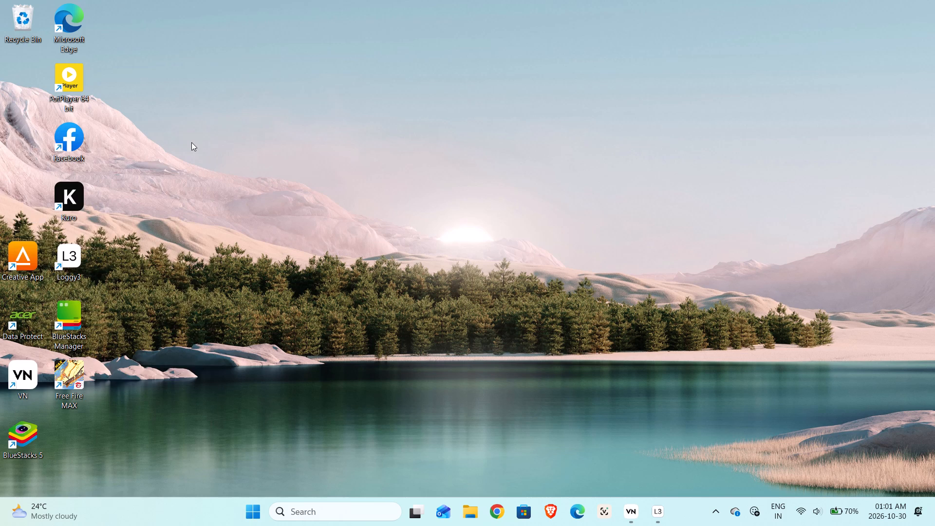
Move the Creative App, Data Protect, VN and BlueStacks 5 shortcuts up to fill the gaps in the desktop column below Recycle Bin.
left_click_drag(20, 251, 28, 213)
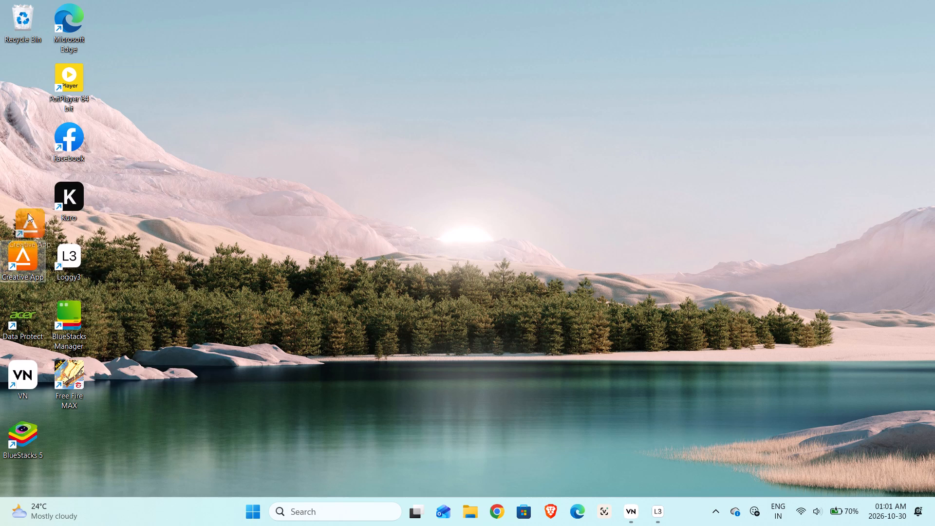
left_click_drag(28, 213, 19, 118)
left_click_drag(35, 135, 31, 88)
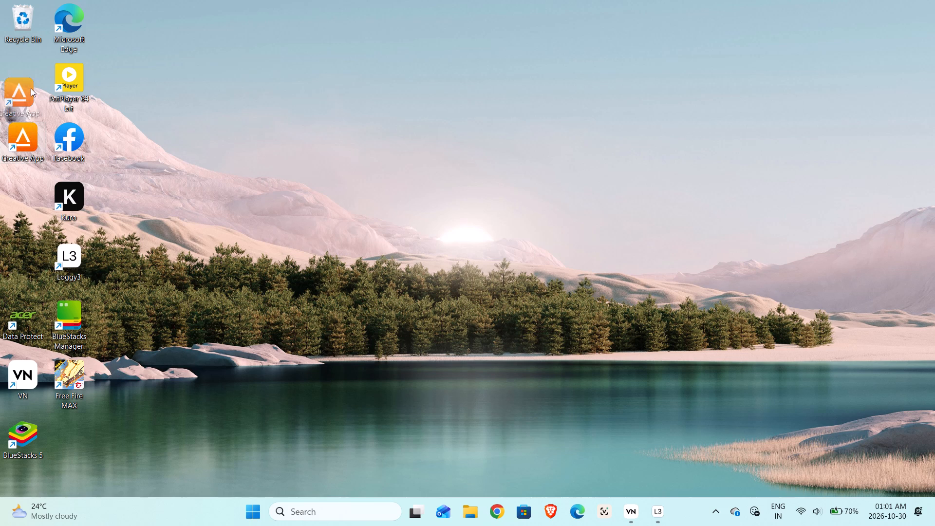
left_click_drag(31, 88, 31, 87)
left_click_drag(37, 312, 41, 144)
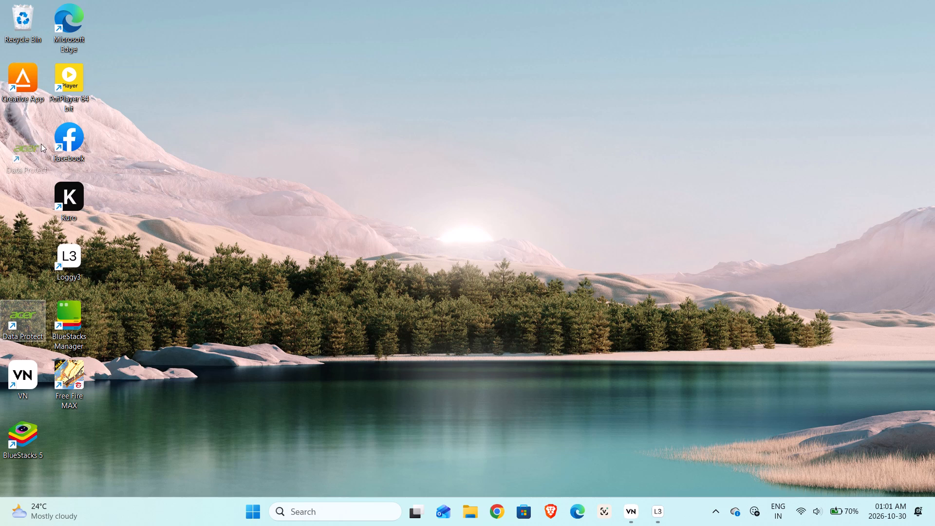
left_click_drag(41, 144, 43, 138)
left_click_drag(20, 383, 20, 256)
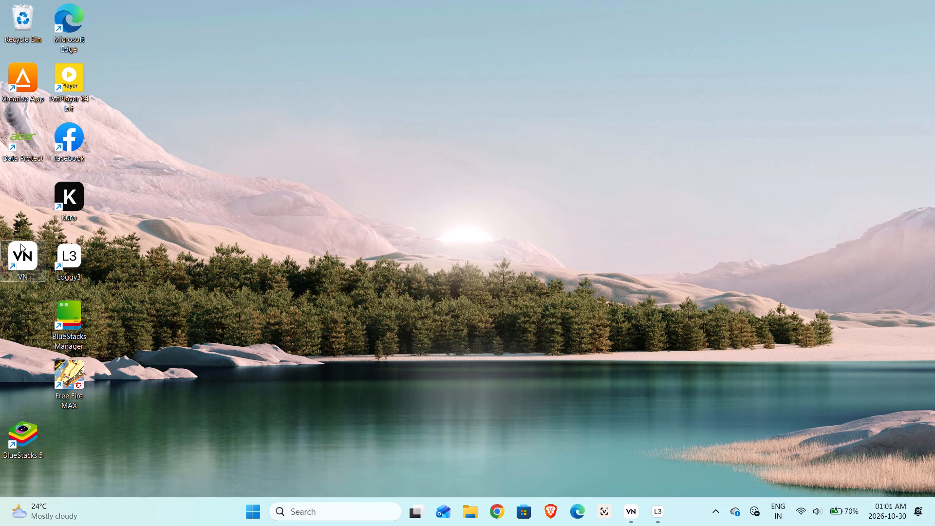
left_click_drag(27, 263, 29, 211)
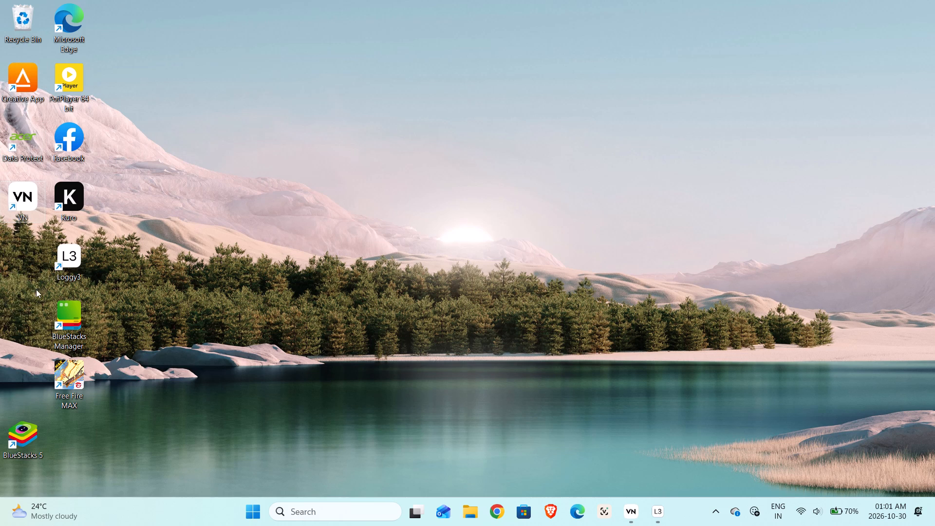
left_click_drag(30, 424, 34, 258)
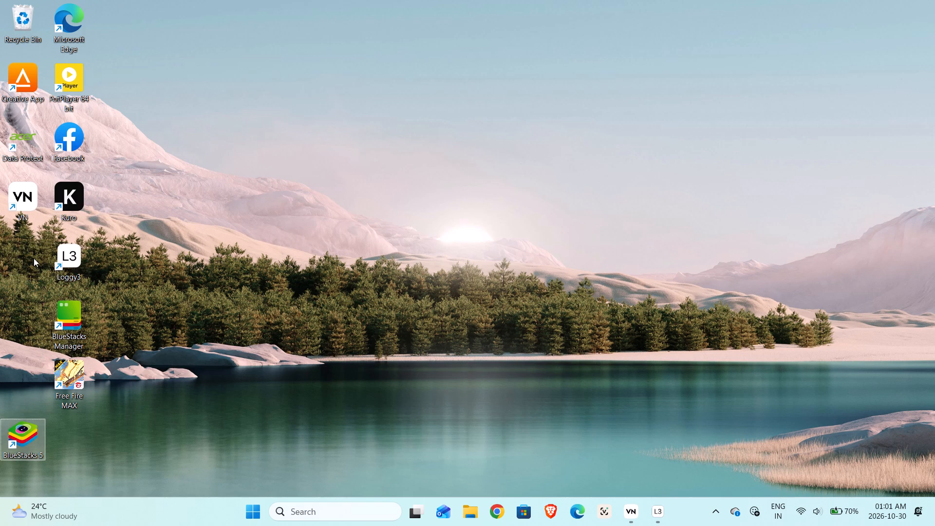
left_click(237, 341)
Open the installed apps list in Windows Settings and look through the programs on the PC.
left_click(254, 514)
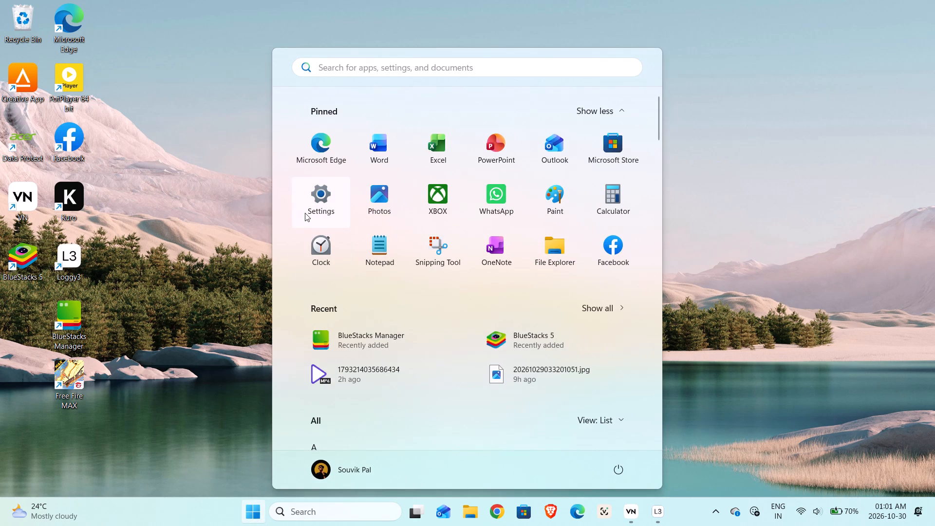
left_click(305, 213)
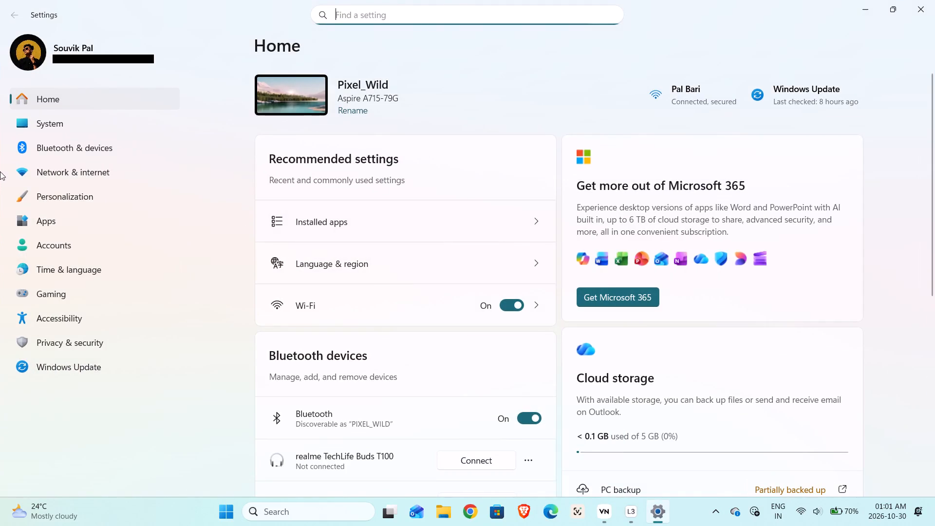
left_click(71, 212)
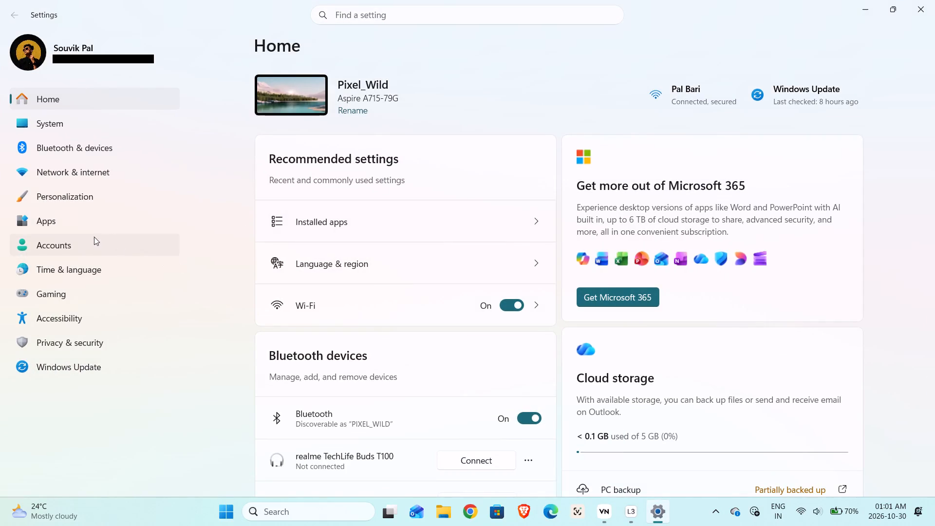
left_click(92, 225)
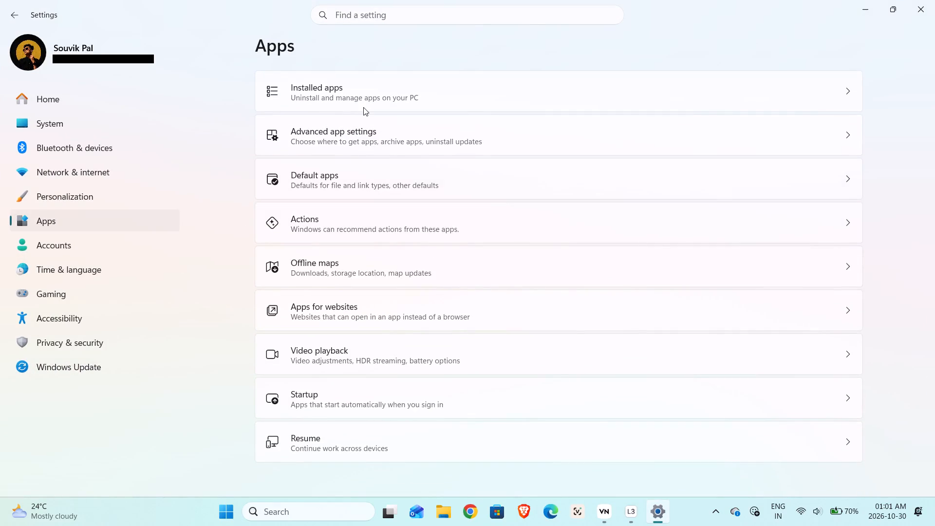
left_click(363, 107)
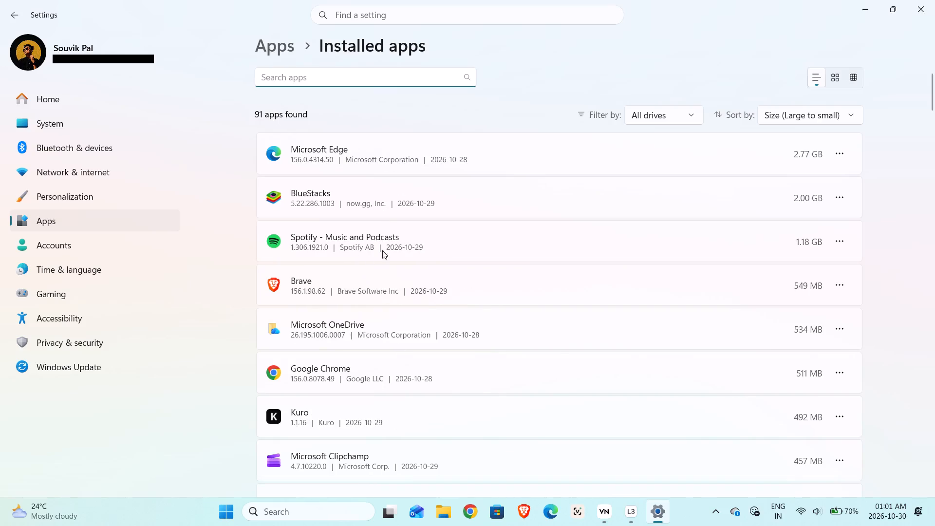
scroll(380, 274, "down", 1)
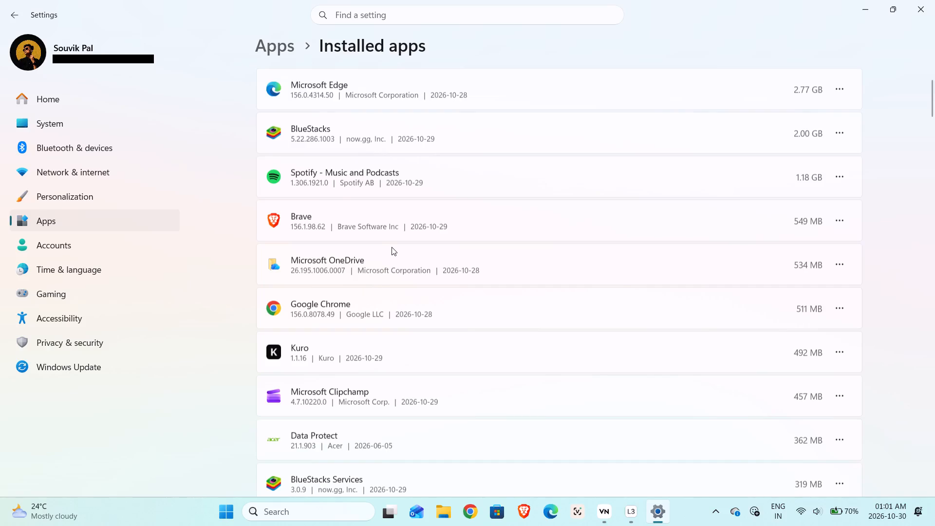
scroll(379, 336, "down", 3)
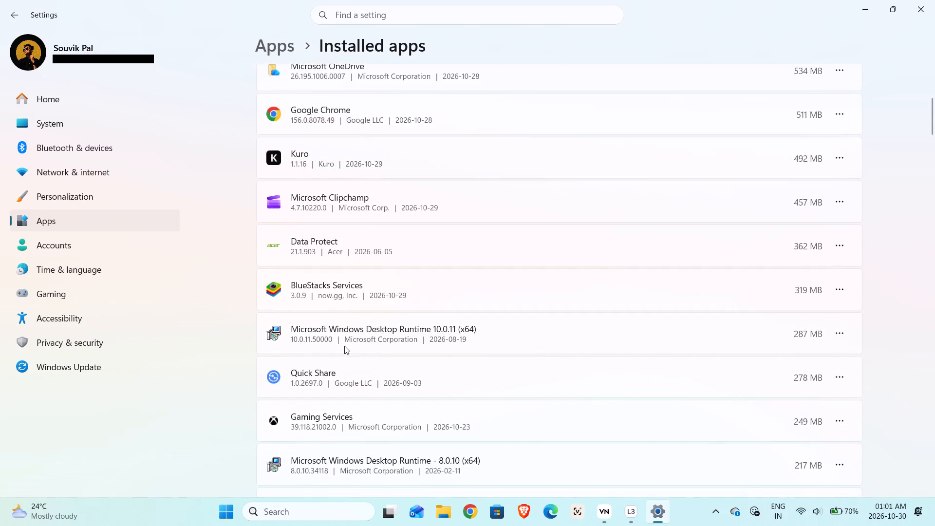
scroll(344, 346, "down", 3)
scroll(344, 346, "up", 1)
scroll(334, 332, "down", 3)
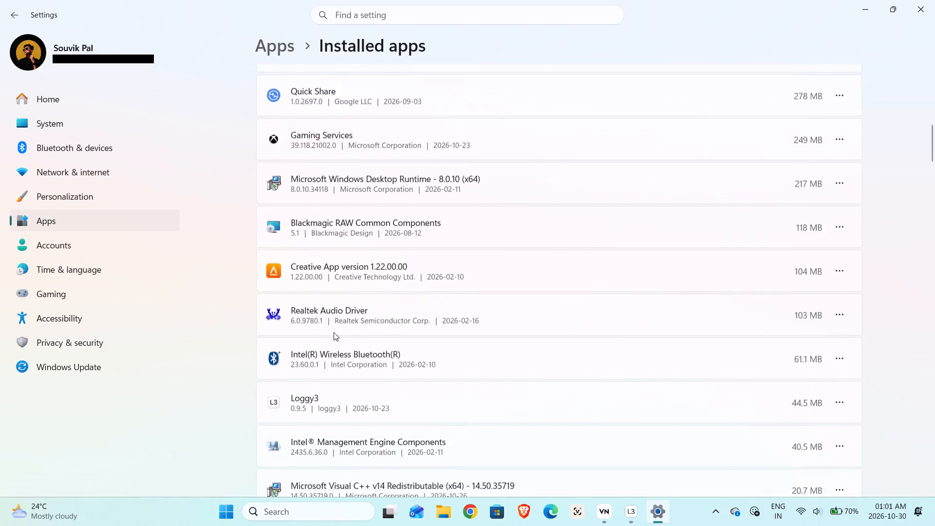
scroll(334, 332, "down", 2)
scroll(331, 232, "down", 1)
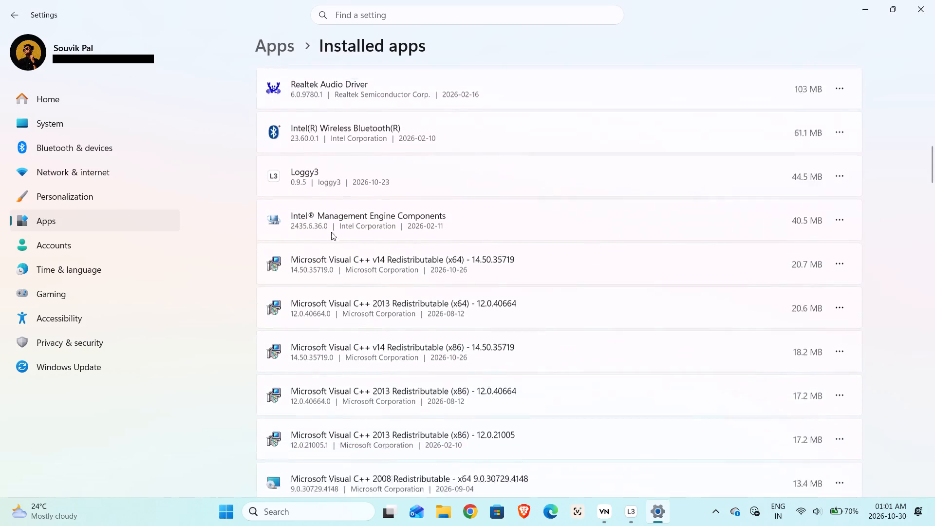
scroll(331, 232, "down", 5)
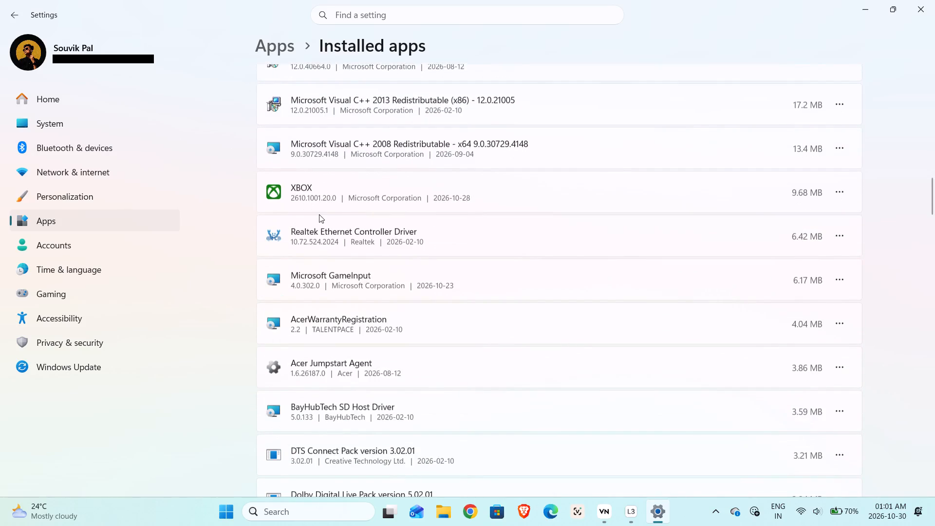
scroll(323, 214, "down", 3)
scroll(323, 216, "up", 1)
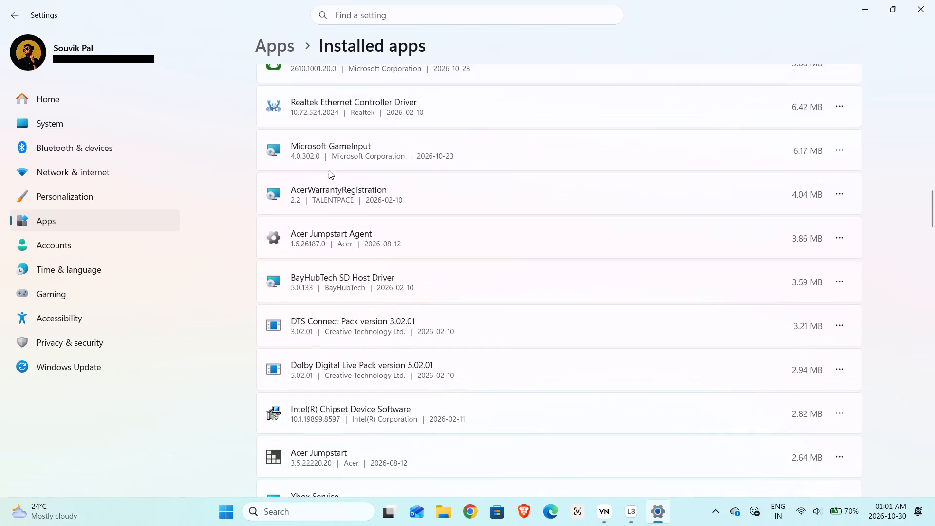
scroll(370, 313, "down", 2)
scroll(370, 313, "up", 1)
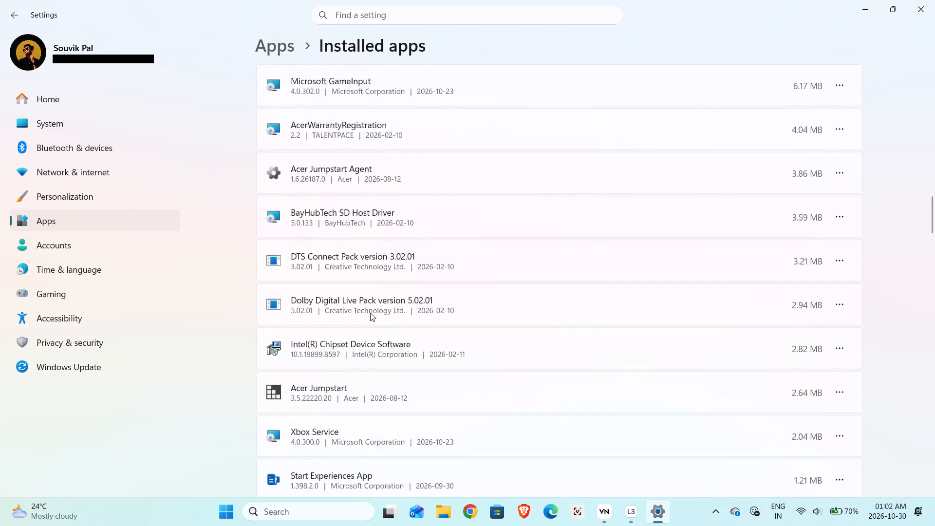
scroll(370, 313, "down", 4)
scroll(345, 387, "up", 1)
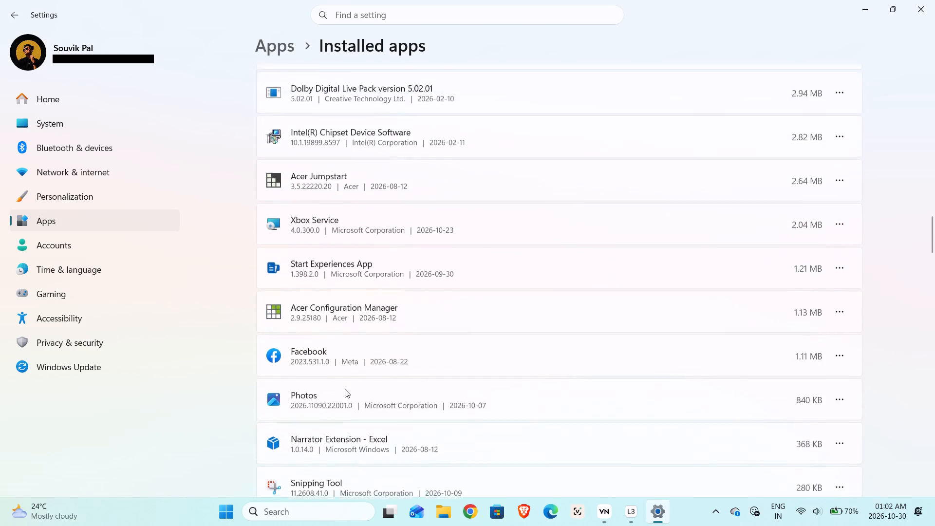
scroll(345, 389, "down", 10)
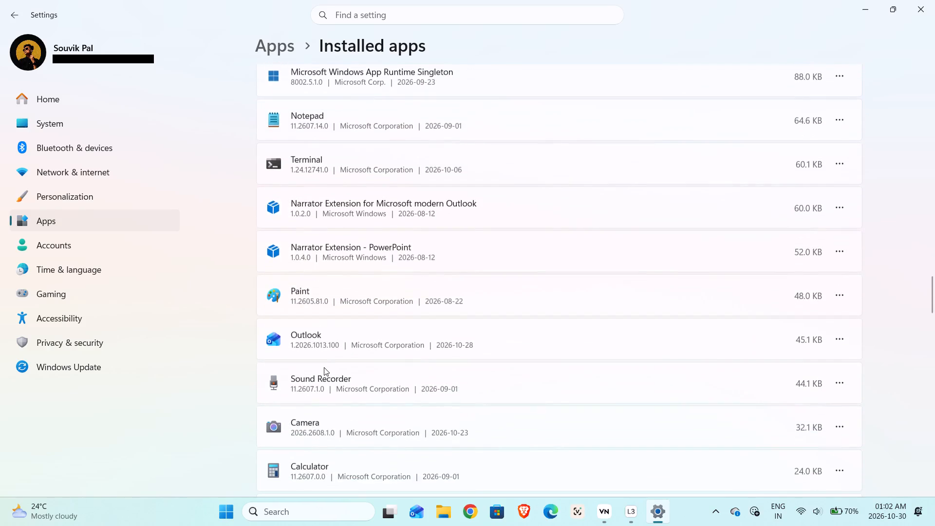
scroll(343, 288, "down", 3)
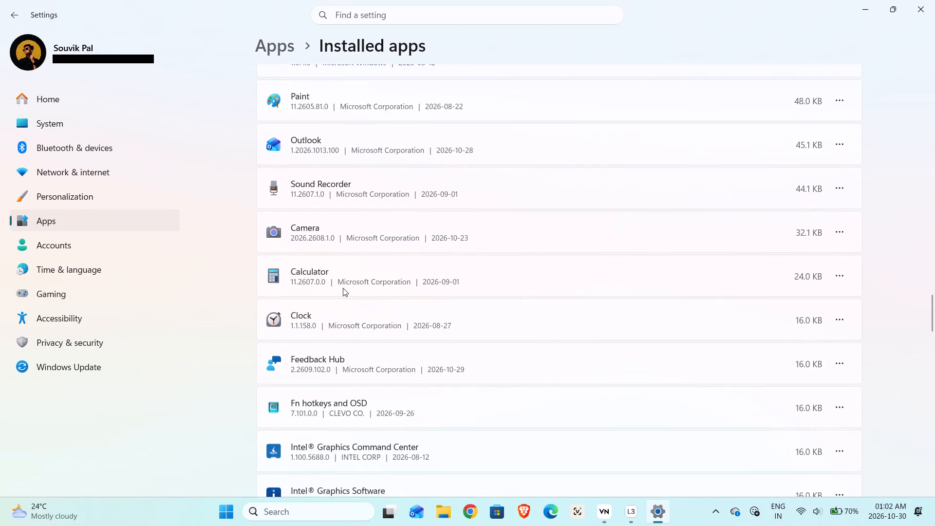
scroll(343, 288, "down", 3)
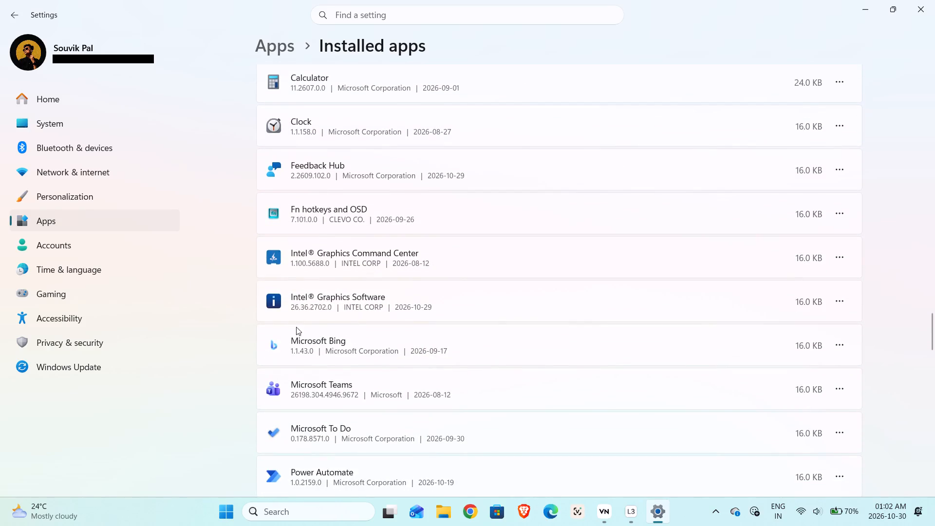
scroll(304, 317, "down", 3)
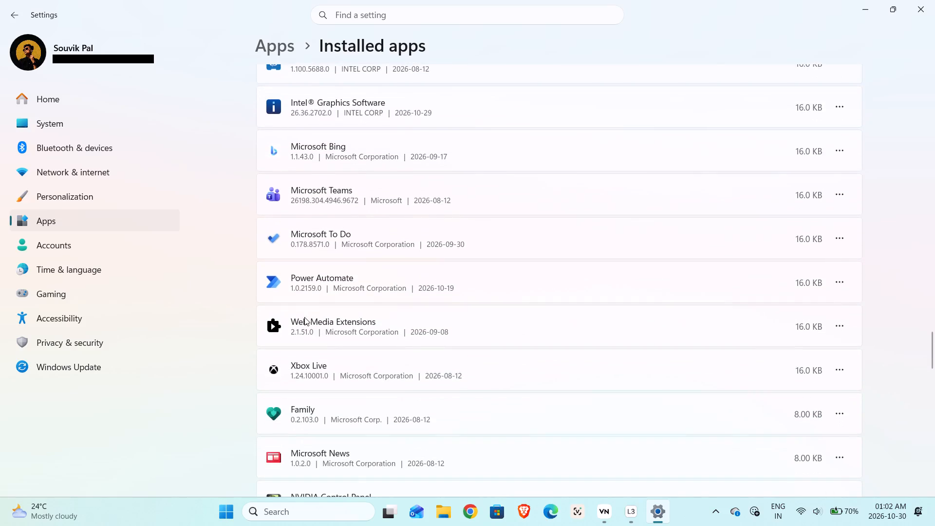
scroll(304, 317, "up", 1)
scroll(304, 317, "down", 5)
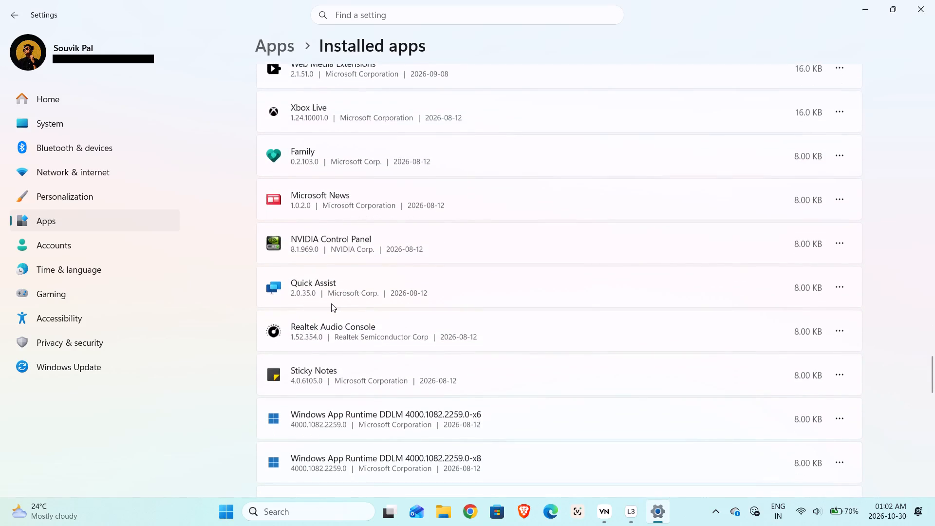
scroll(331, 303, "down", 2)
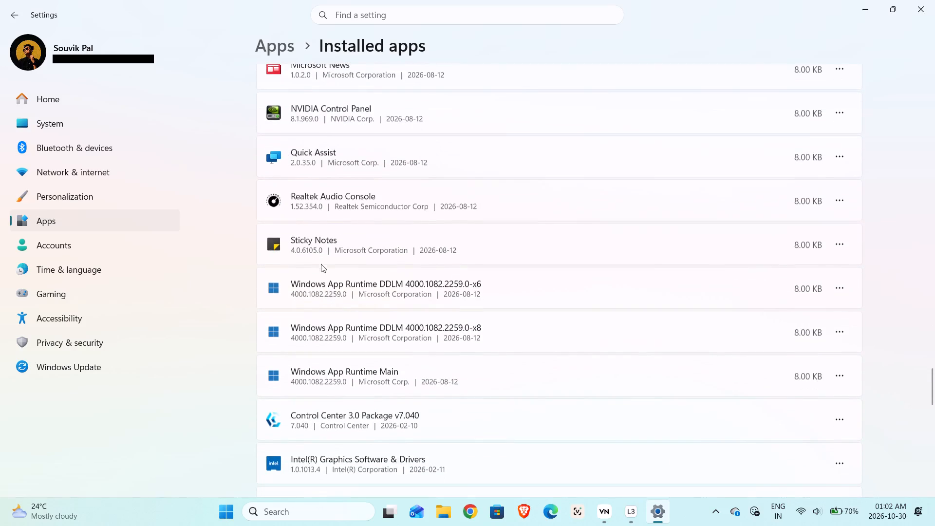
Look through the remaining programs in the installed apps list, down to the end of the list.
scroll(327, 295, "down", 5)
scroll(327, 295, "up", 1)
scroll(327, 295, "down", 2)
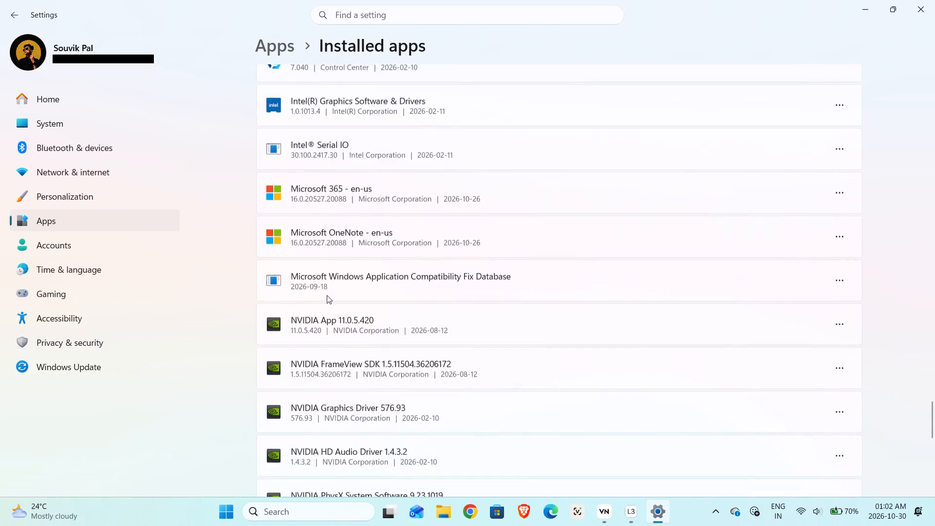
scroll(327, 295, "up", 4)
scroll(327, 295, "down", 2)
scroll(327, 295, "up", 2)
scroll(327, 295, "down", 5)
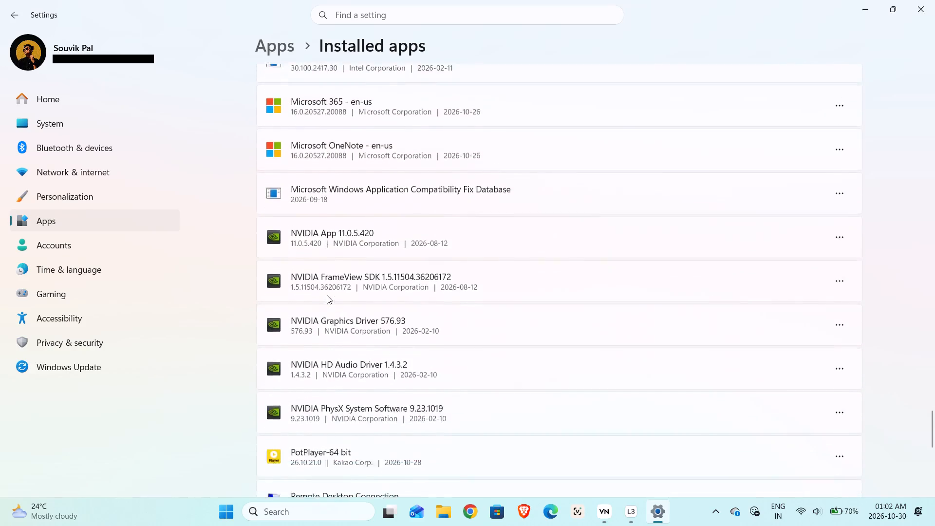
scroll(327, 295, "down", 4)
scroll(326, 290, "up", 3)
scroll(324, 286, "down", 1)
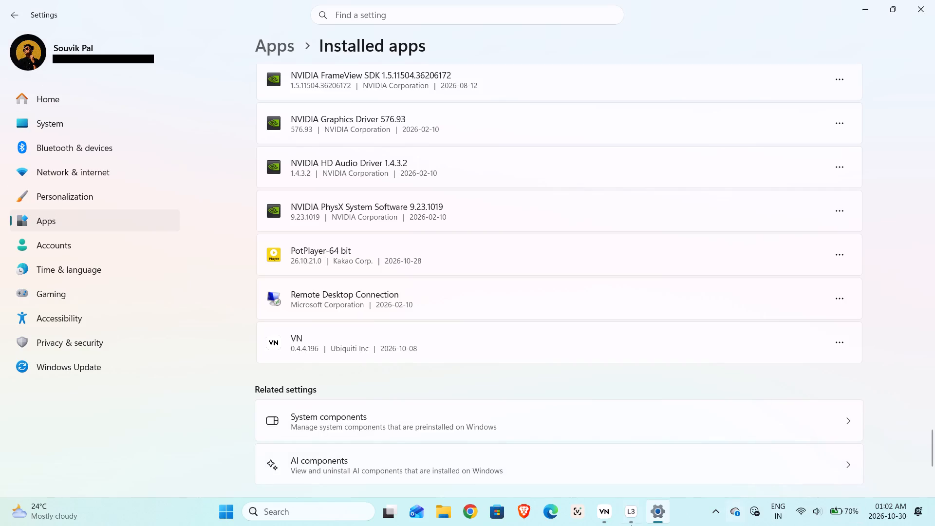
Switch to VN, cancel the running video export and close the export window.
left_click(606, 510)
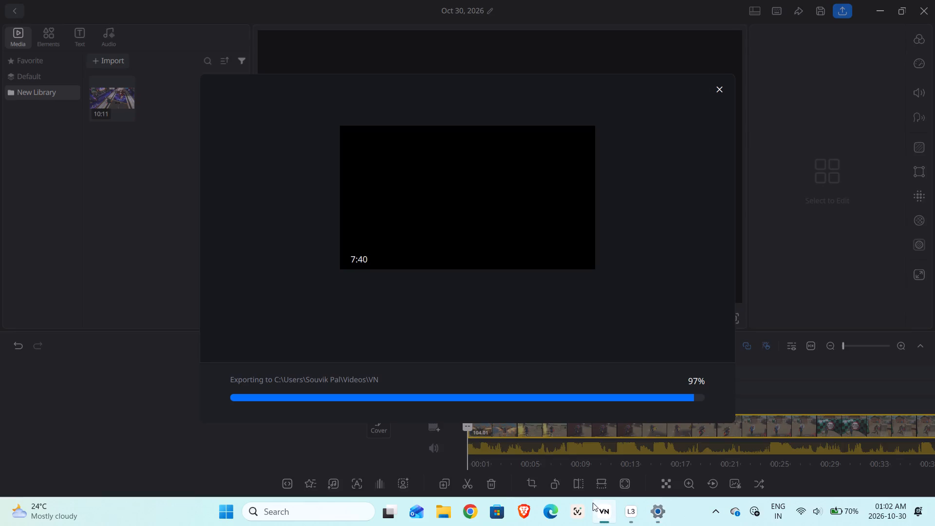
left_click(718, 86)
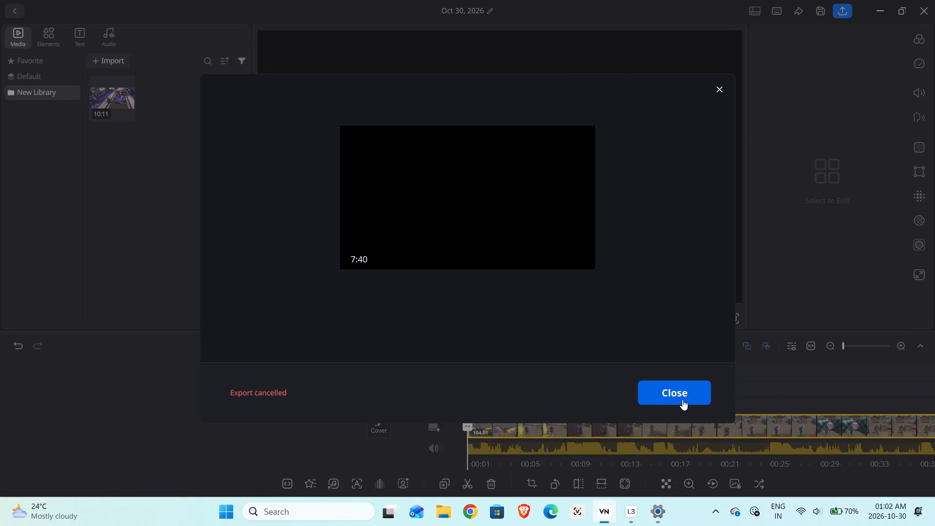
left_click(682, 399)
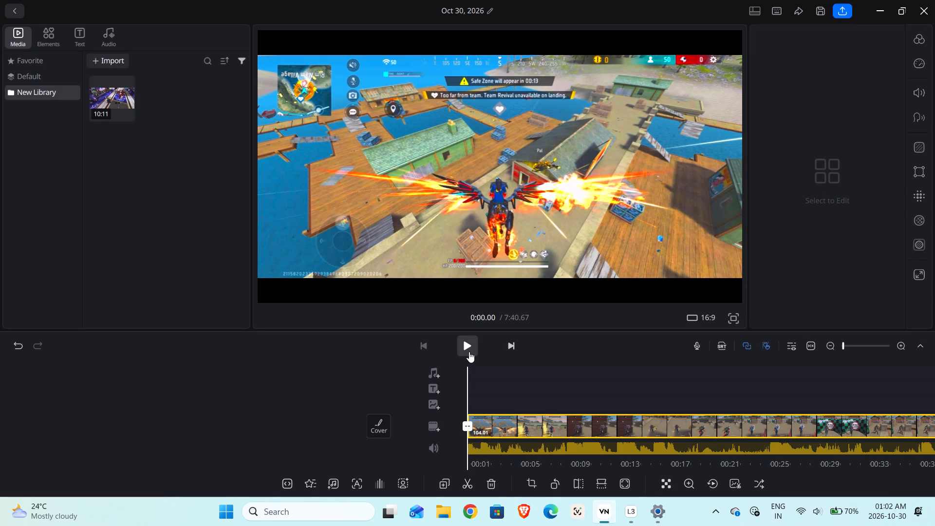
Play the opening seconds of the edit and skim forward through the timeline to check the footage up to its last clip.
left_click(469, 352)
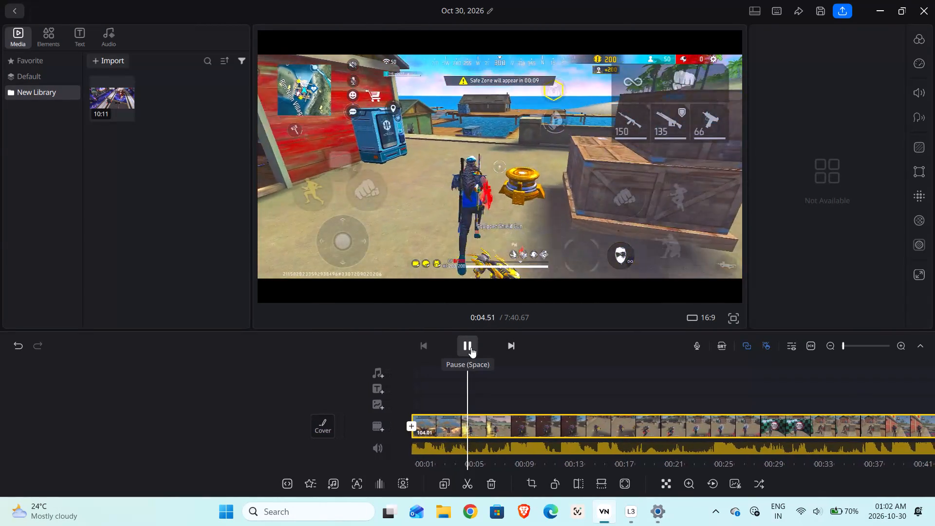
left_click(471, 347)
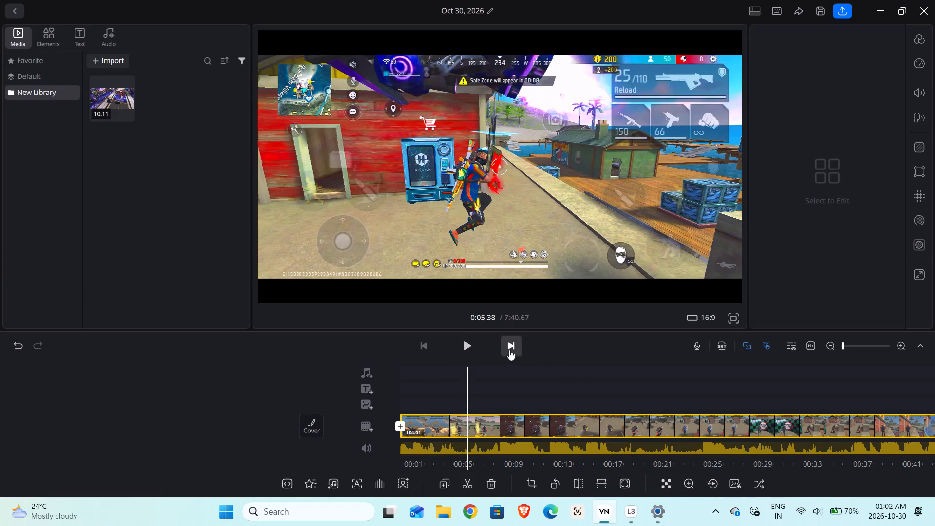
left_click(471, 350)
left_click_drag(689, 387, 485, 392)
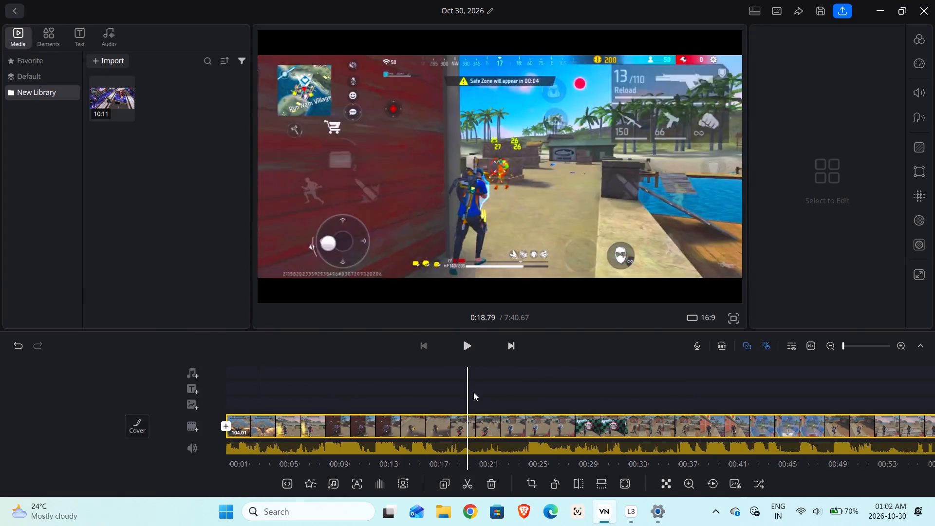
left_click_drag(630, 392, 483, 394)
left_click_drag(615, 392, 441, 387)
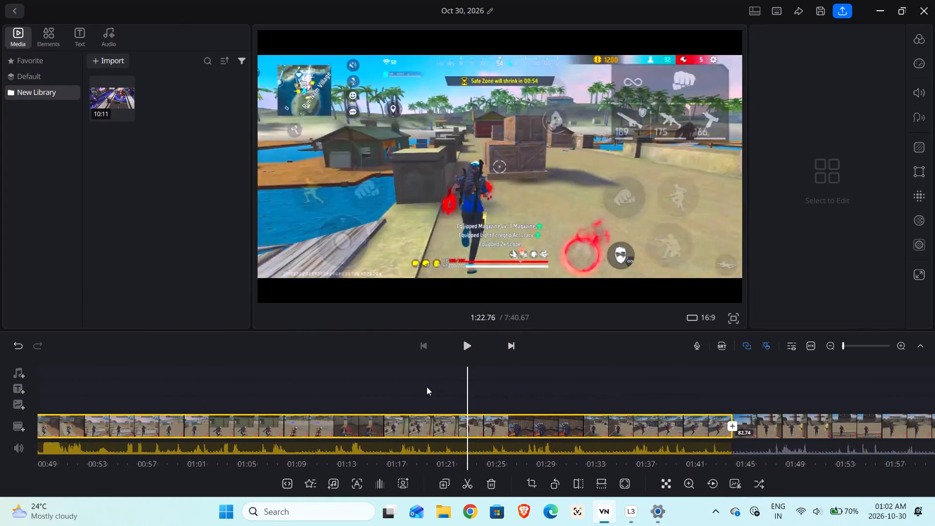
left_click_drag(595, 387, 458, 384)
left_click_drag(617, 384, 446, 409)
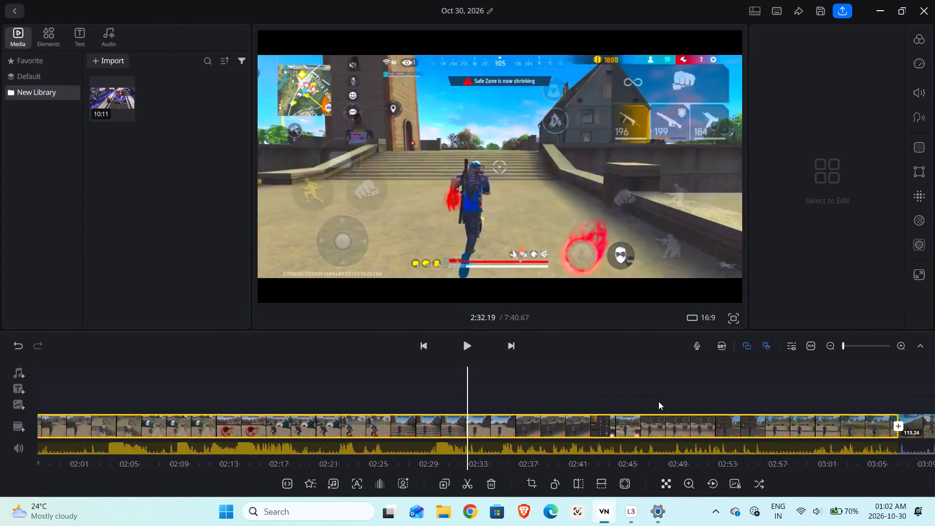
left_click_drag(664, 401, 485, 390)
left_click_drag(690, 385, 468, 387)
left_click_drag(702, 395, 571, 401)
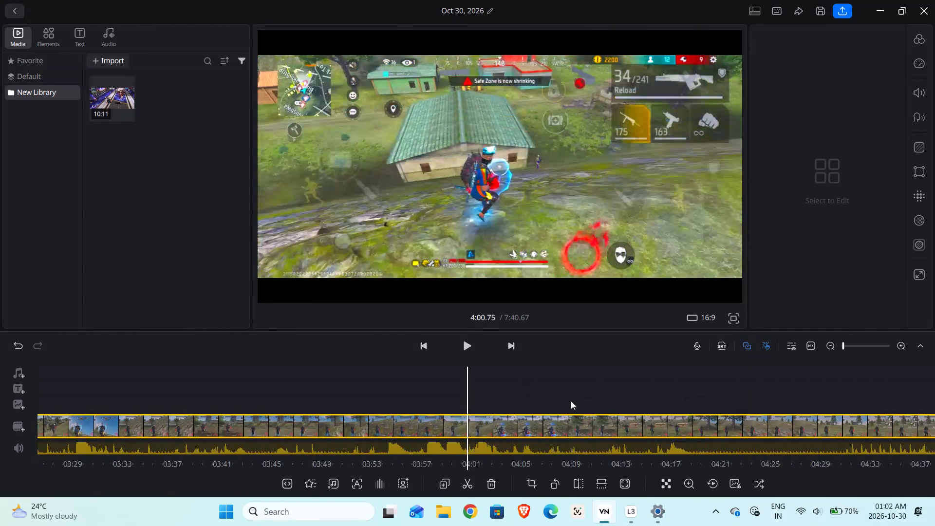
left_click_drag(571, 401, 432, 401)
left_click_drag(644, 406, 429, 400)
left_click_drag(640, 387, 437, 383)
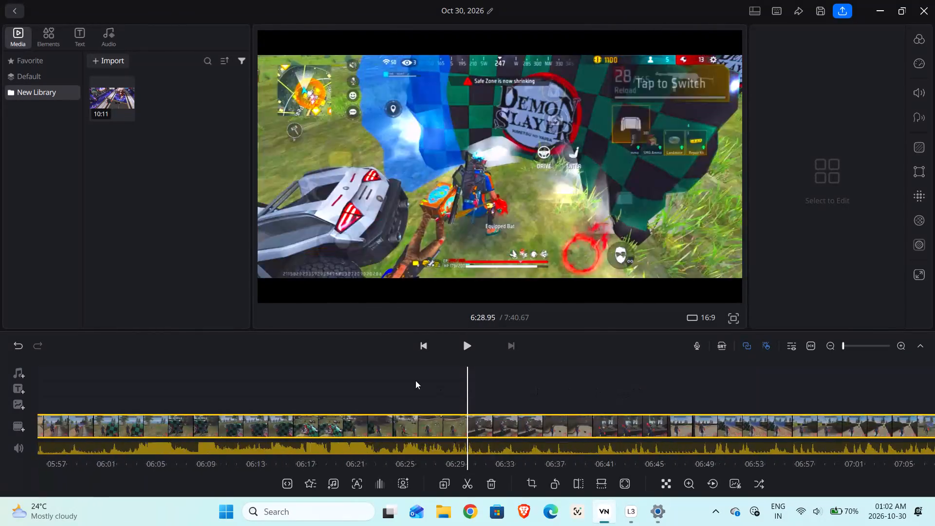
Skim backward from the end of the timeline to about 3:47, looking for footage that needs cutting.
left_click_drag(480, 374, 652, 390)
left_click_drag(420, 381, 479, 392)
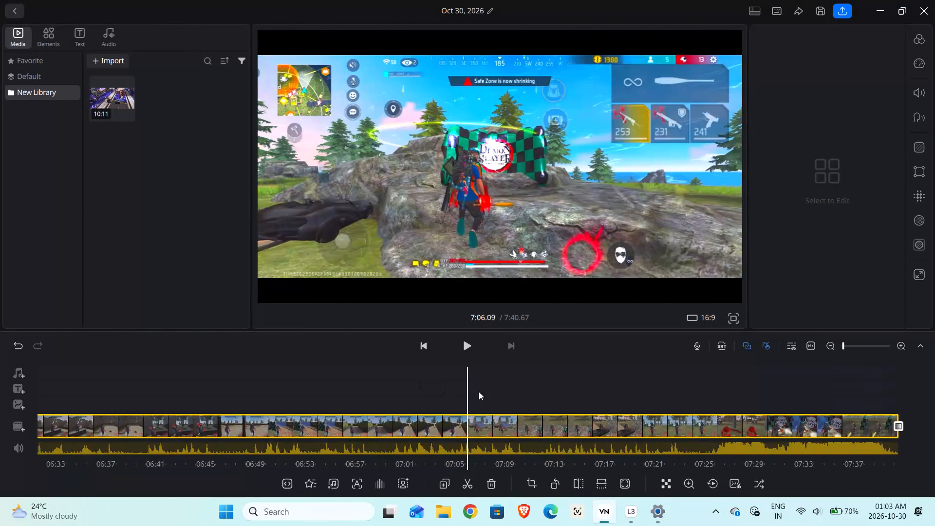
left_click_drag(479, 392, 613, 403)
left_click_drag(465, 394, 637, 408)
left_click_drag(396, 381, 631, 406)
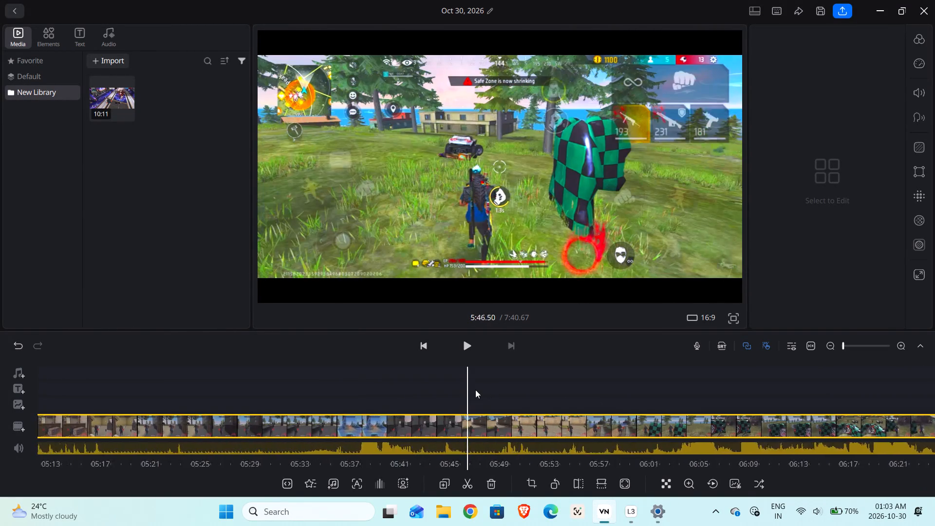
left_click_drag(486, 391, 691, 399)
left_click_drag(489, 382, 633, 401)
left_click_drag(467, 375, 610, 386)
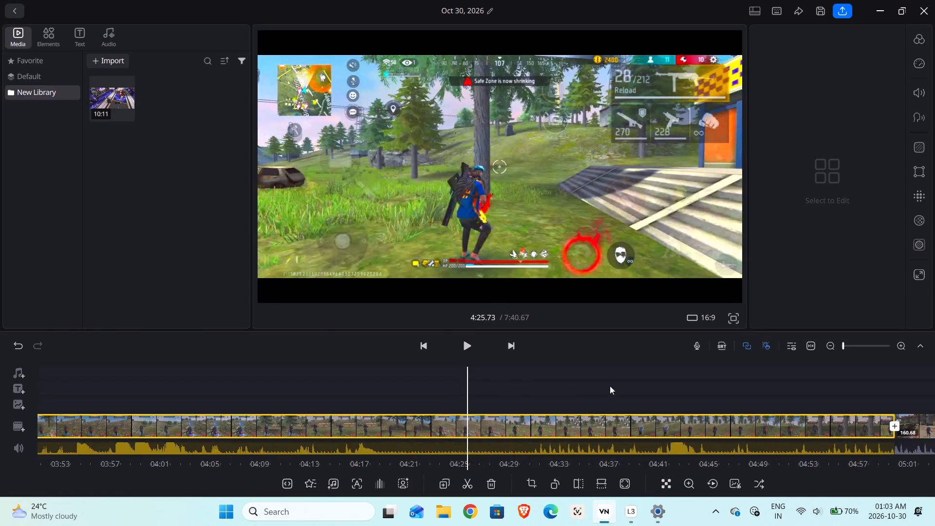
left_click_drag(516, 387, 632, 391)
left_click_drag(476, 391, 534, 391)
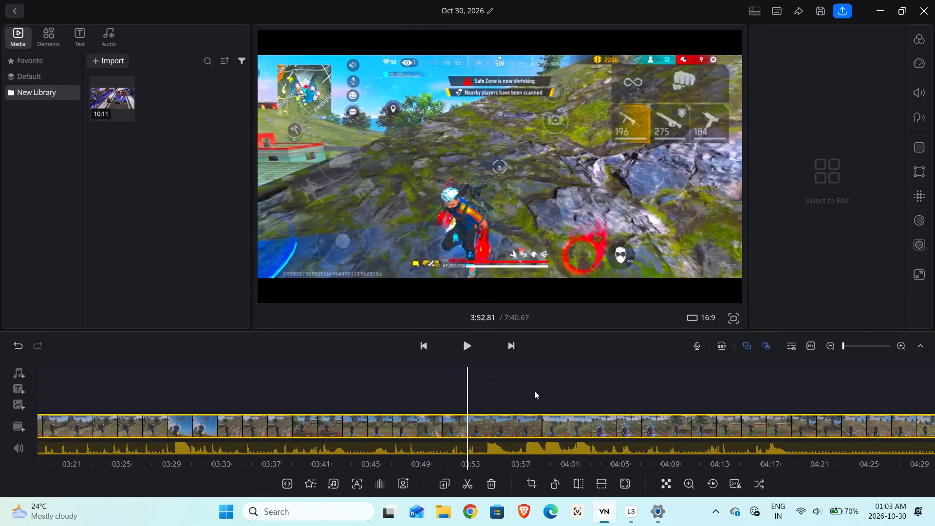
left_click_drag(534, 391, 554, 384)
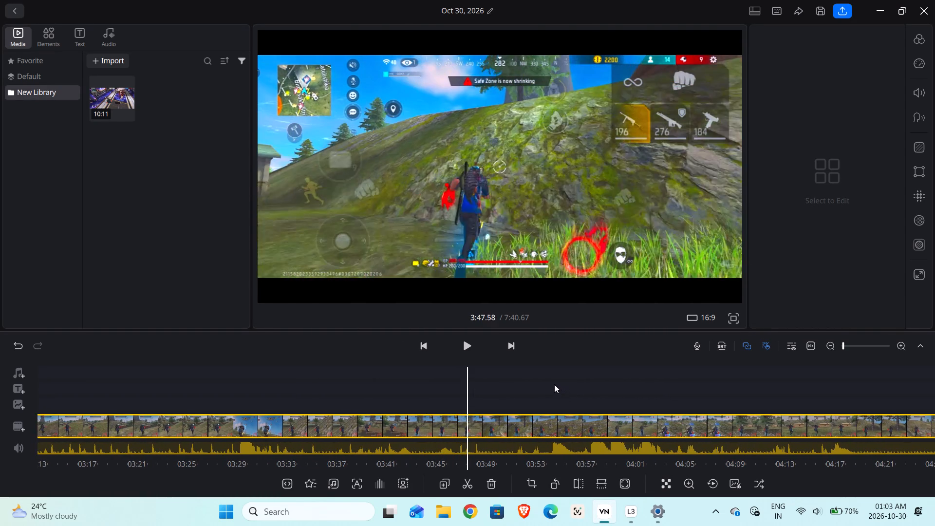
left_click_drag(554, 384, 550, 383)
left_click(472, 352)
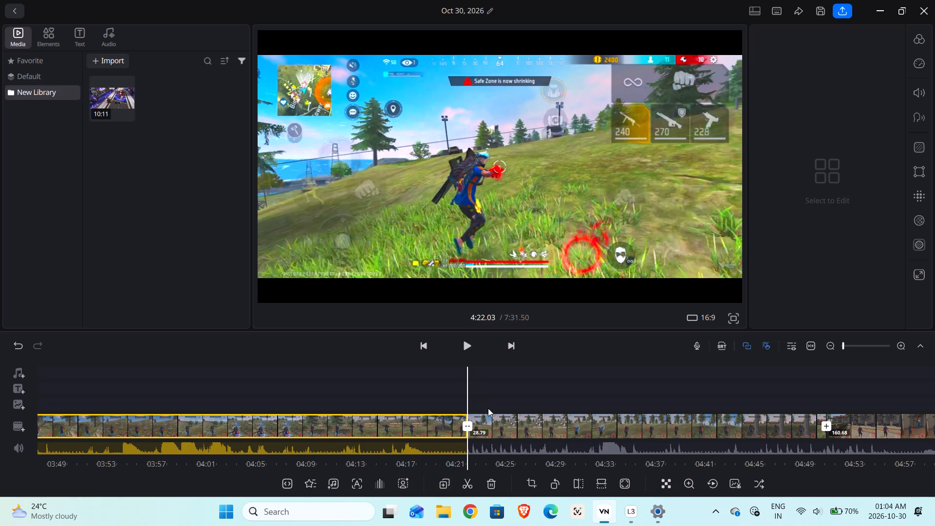
Play the edit from about 4:19 through the new join at 4:22 to check the cut.
left_click_drag(490, 407, 537, 398)
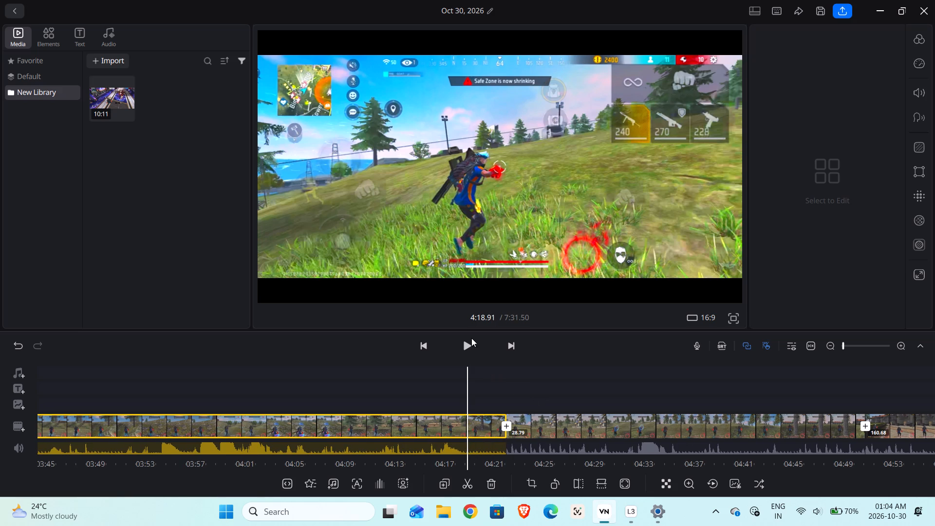
left_click(469, 344)
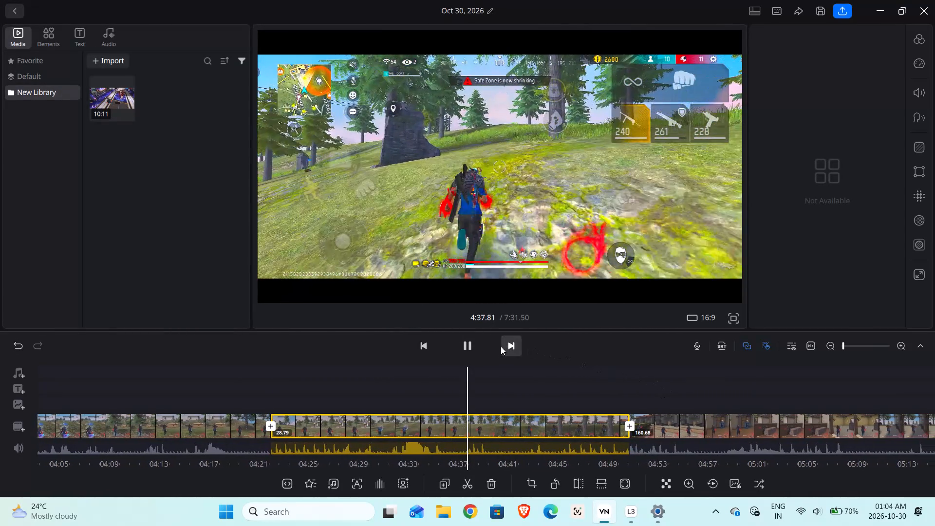
left_click(473, 342)
Skim the edit backward from about 4:37 to the beginning and play the first seconds of the opening.
left_click_drag(323, 395, 663, 384)
left_click_drag(418, 391, 646, 398)
left_click_drag(372, 393, 571, 393)
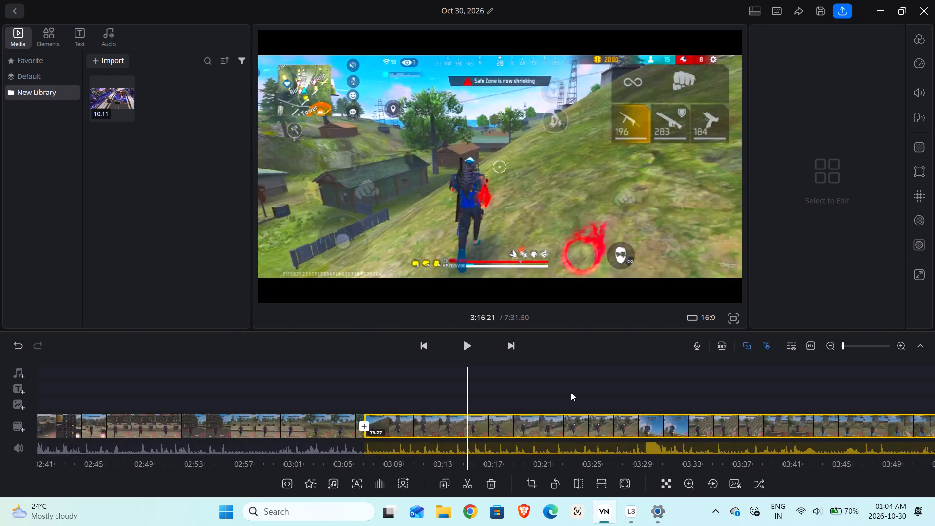
left_click_drag(571, 393, 580, 392)
left_click_drag(387, 387, 712, 422)
left_click_drag(474, 388, 745, 415)
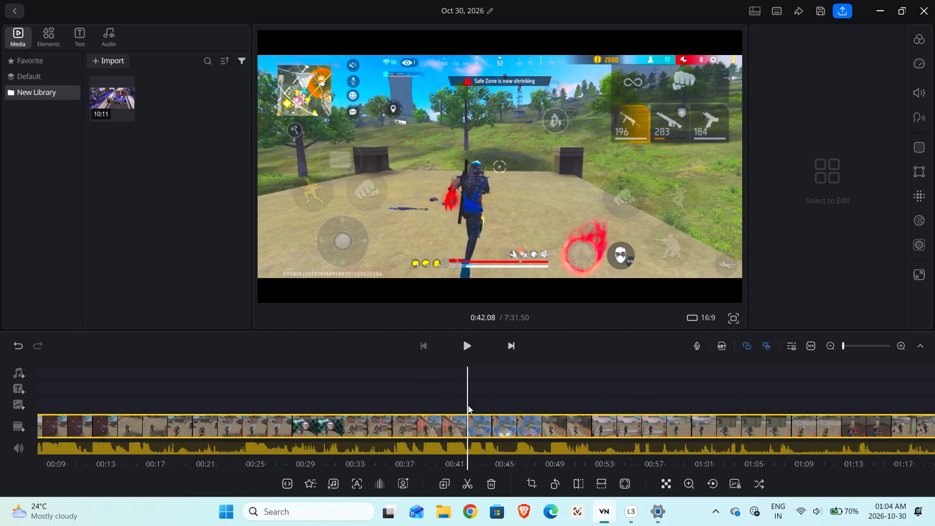
left_click_drag(466, 397, 592, 387)
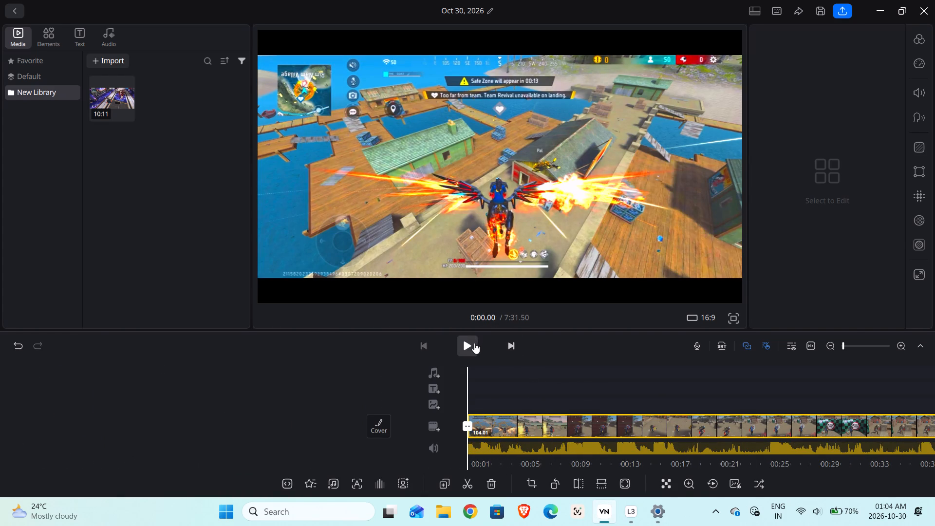
left_click(474, 343)
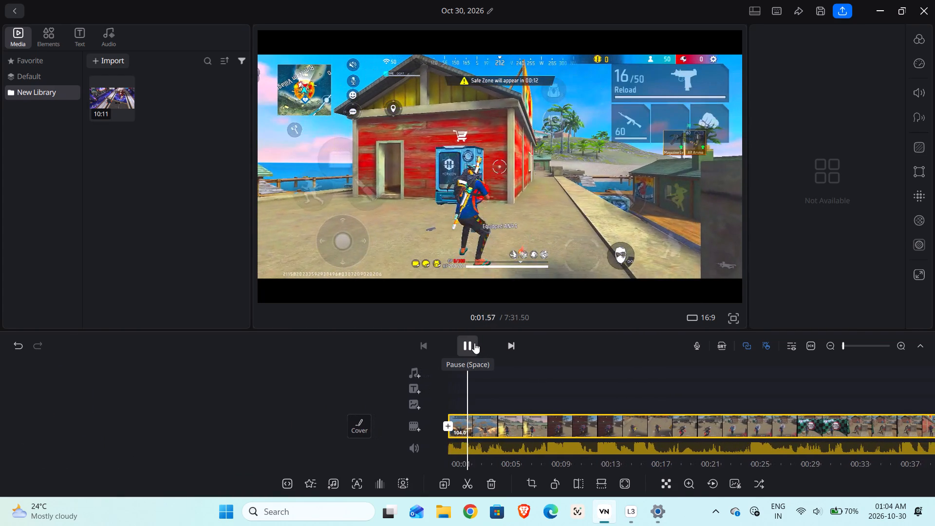
Skim forward through the edit from the opening to the end of the timeline.
left_click_drag(688, 389, 384, 380)
left_click_drag(652, 372, 401, 377)
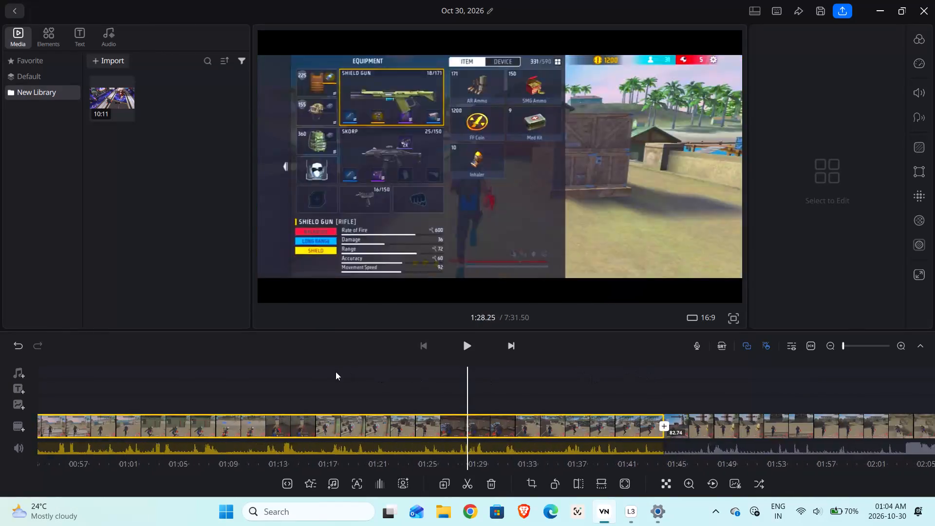
left_click_drag(645, 383, 390, 384)
left_click_drag(555, 384, 275, 374)
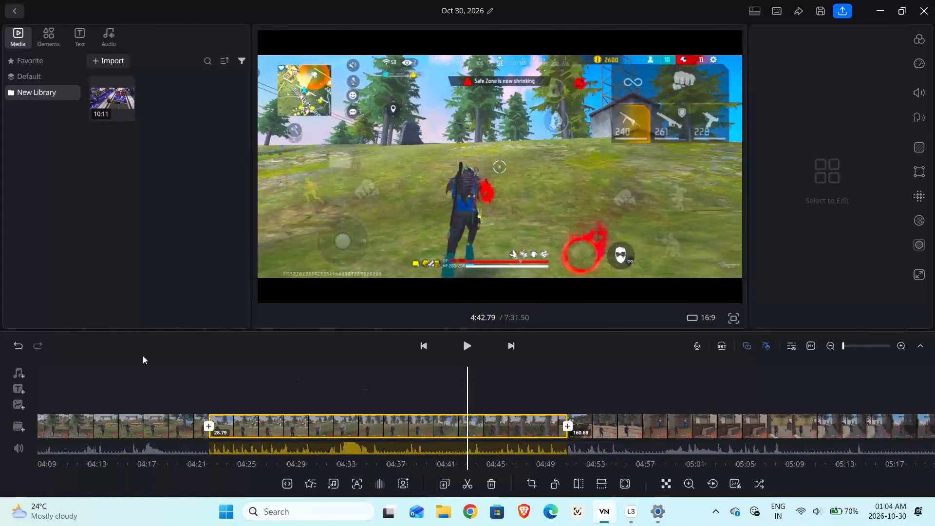
left_click_drag(556, 392, 339, 394)
left_click_drag(640, 400, 401, 386)
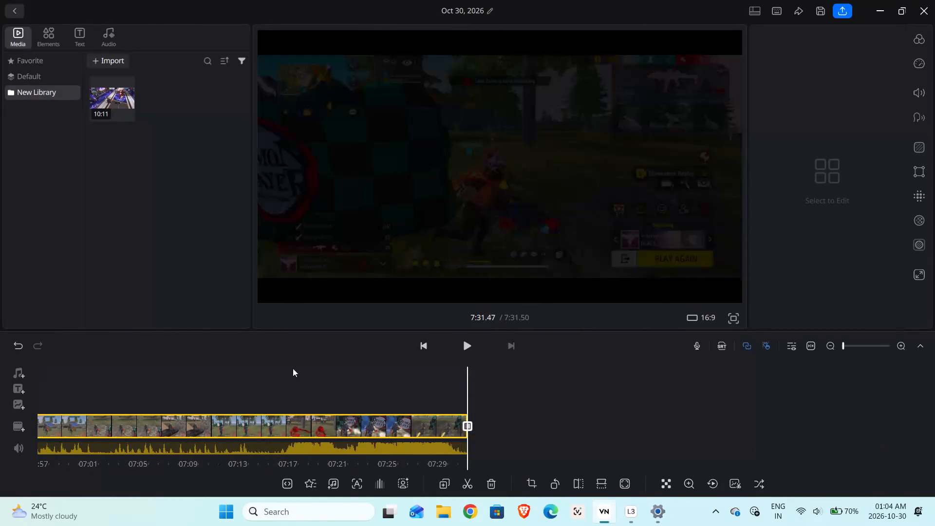
Review the ending from about 7:24, split the last clip at 7:29.21 and delete the footage after it.
left_click_drag(395, 379, 416, 377)
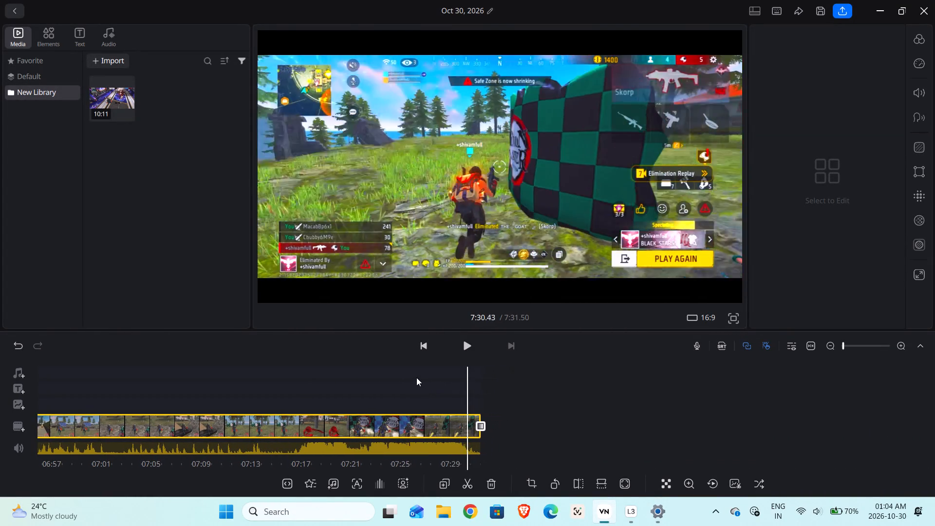
left_click_drag(416, 377, 453, 378)
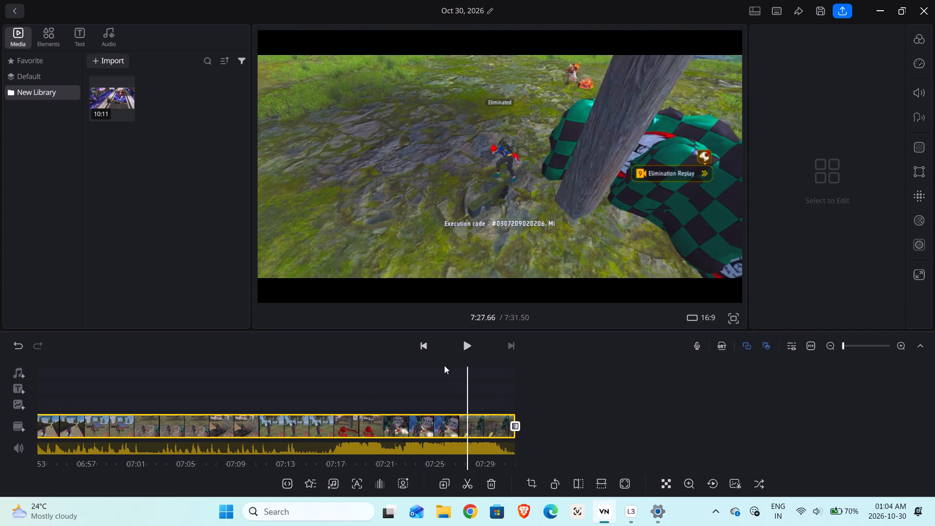
left_click_drag(449, 357, 481, 365)
left_click_drag(438, 370, 491, 376)
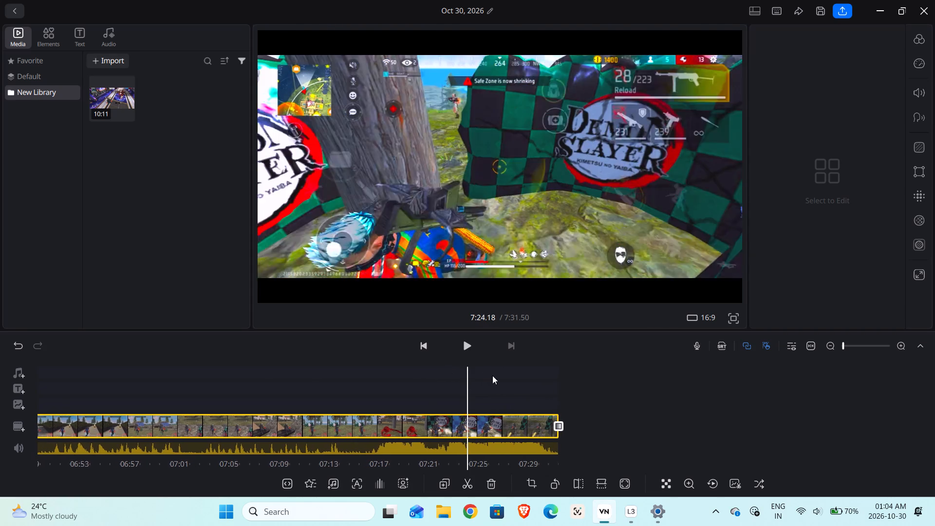
left_click(464, 346)
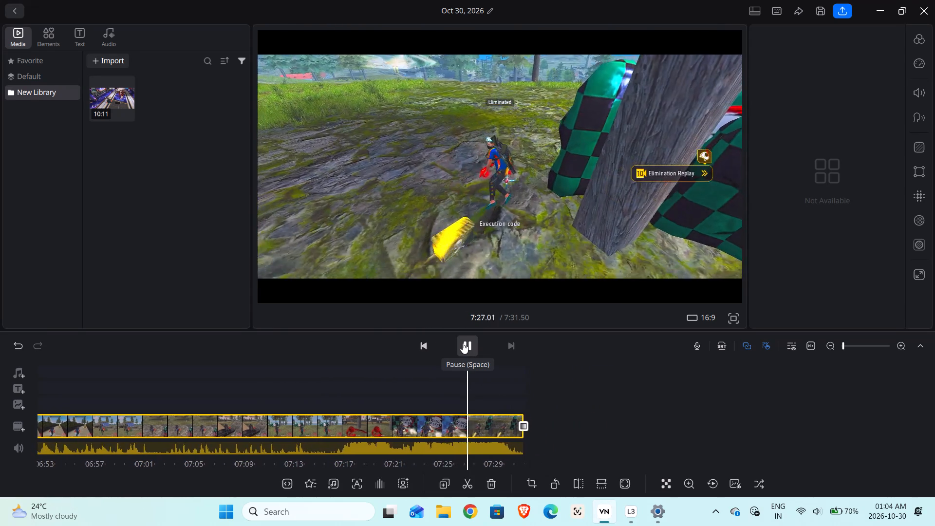
left_click(465, 340)
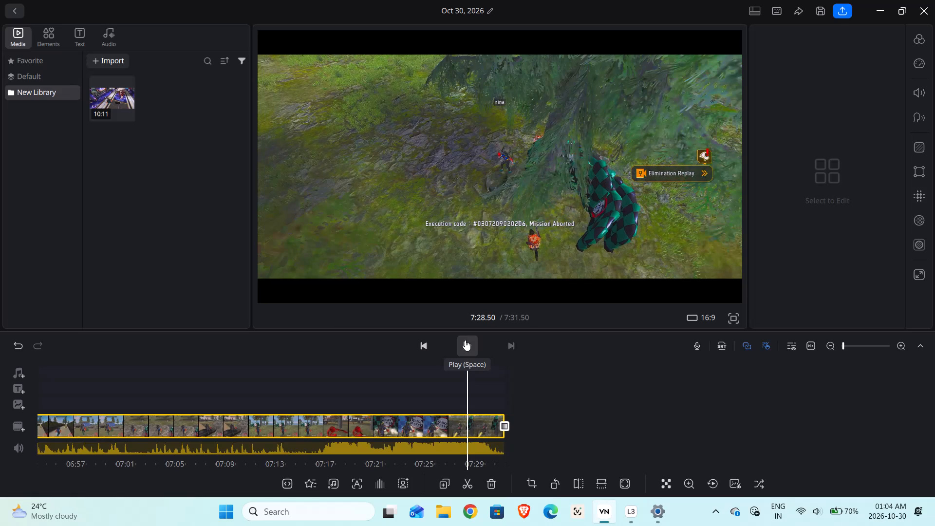
left_click(465, 340)
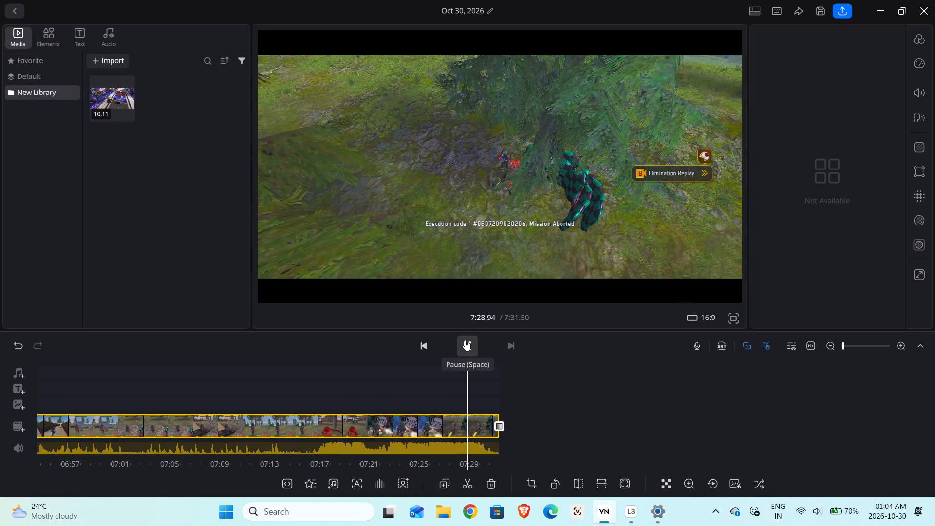
left_click(465, 340)
left_click(473, 478)
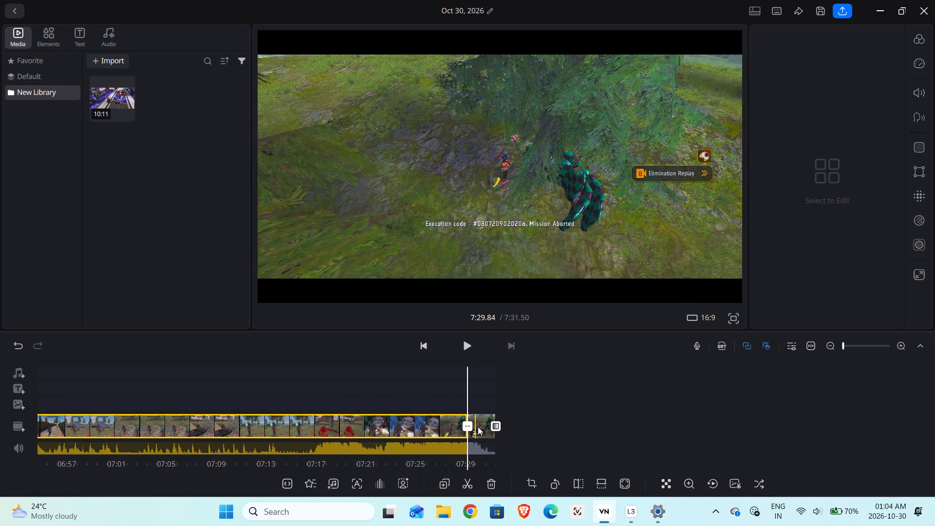
left_click(489, 427)
left_click(492, 476)
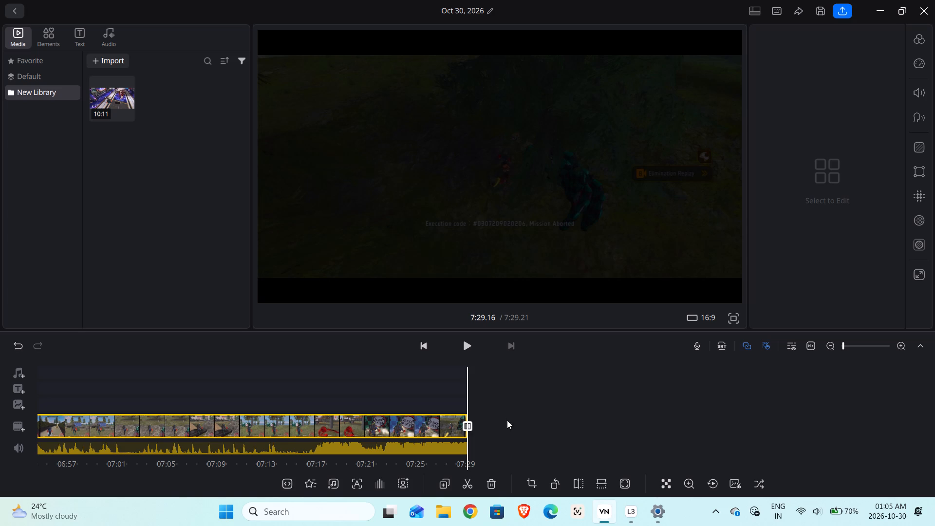
Set the ending transition of the last clip to None, removing the fade to black.
left_click(469, 425)
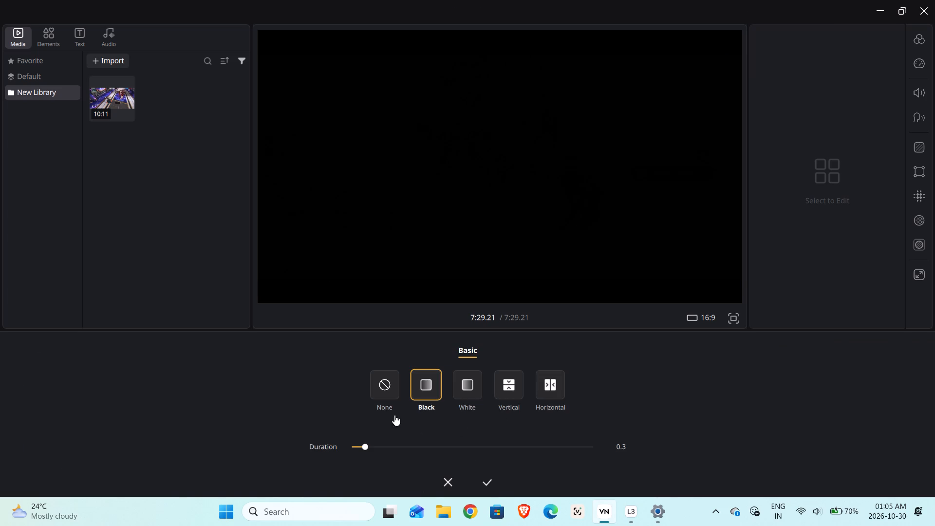
left_click(383, 392)
left_click(483, 484)
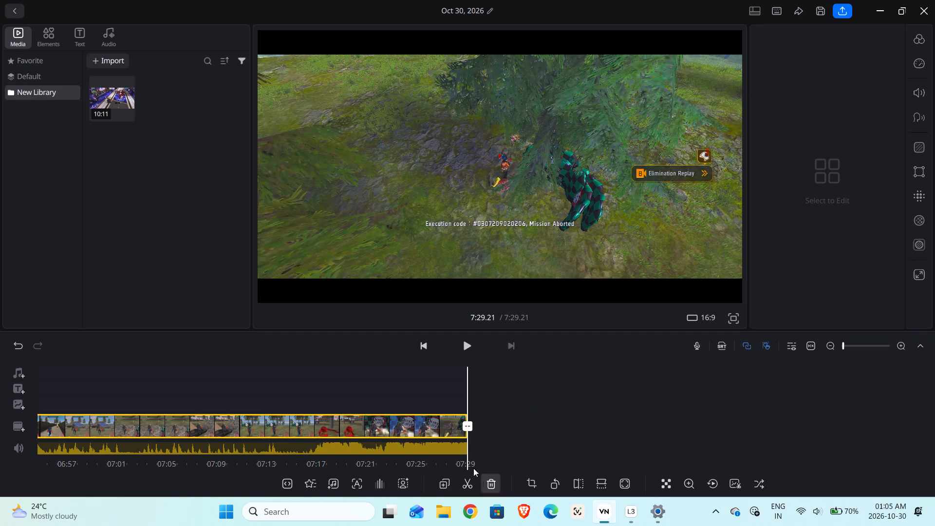
left_click(470, 425)
left_click(449, 477)
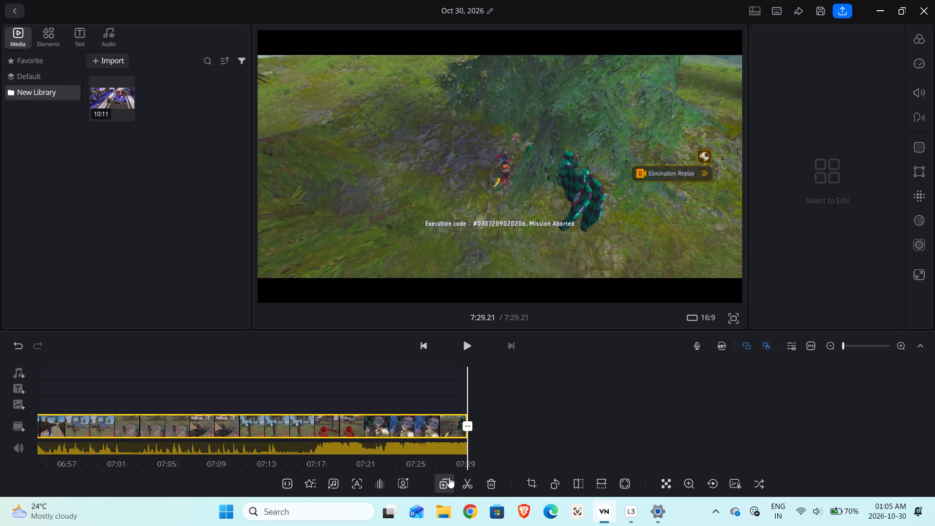
Browse the Apple iPhone's Internal Storage folders for a clip to add to the main track.
left_click(22, 430)
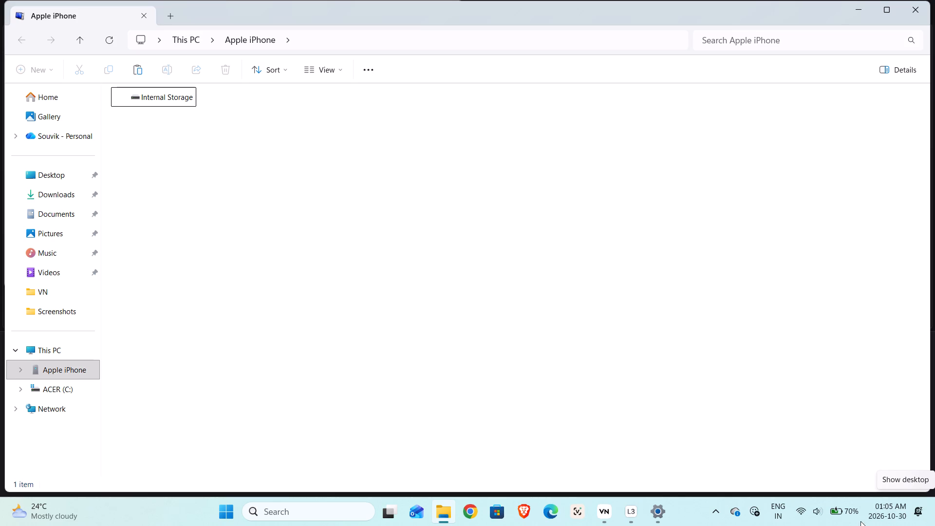
double_click(147, 97)
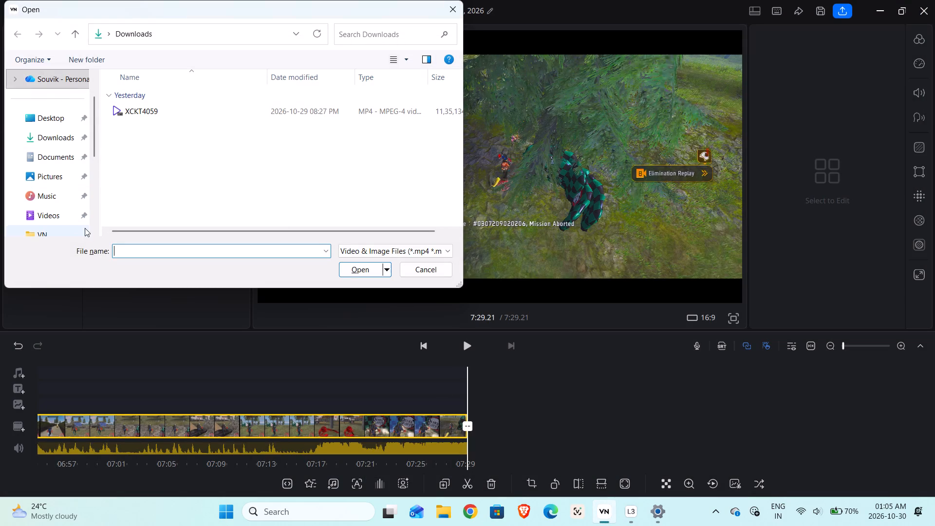
scroll(36, 169, "down", 2)
scroll(36, 169, "up", 1)
scroll(36, 169, "down", 5)
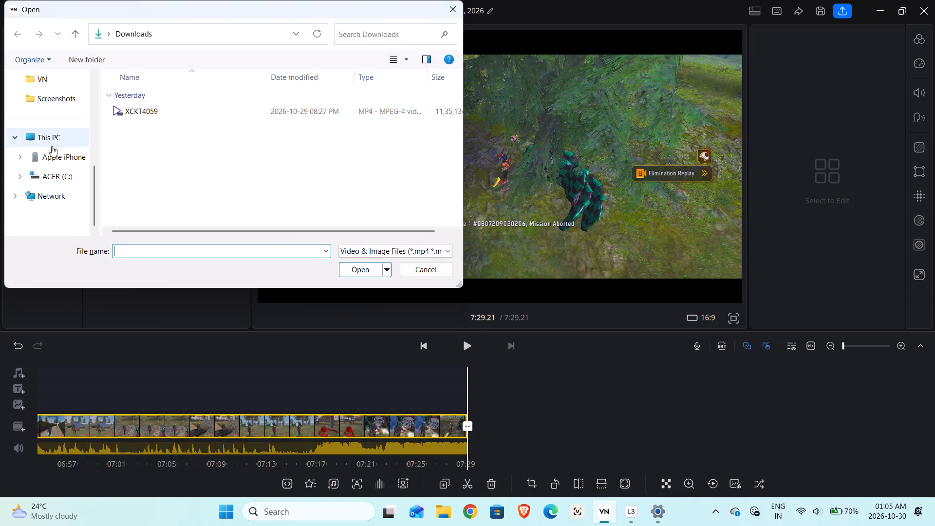
left_click(69, 163)
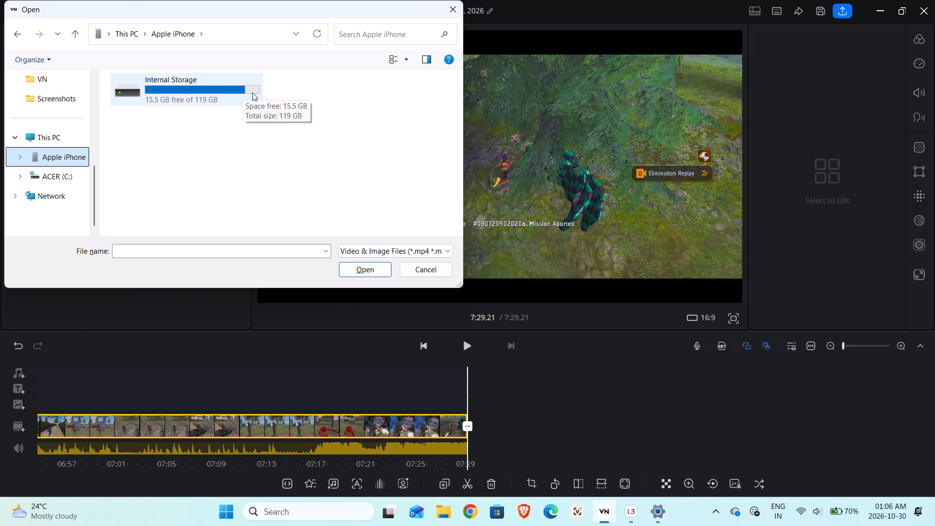
double_click(200, 96)
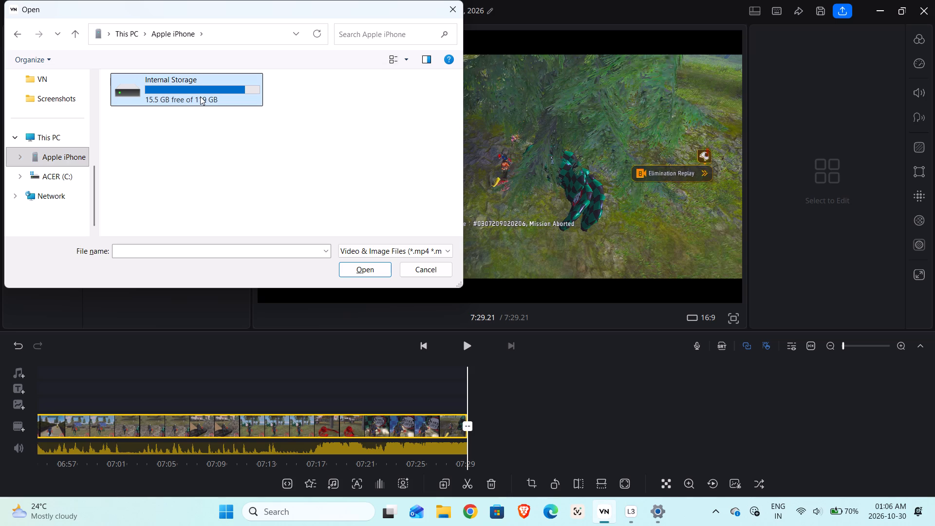
left_click(200, 96)
left_click(194, 99)
double_click(196, 93)
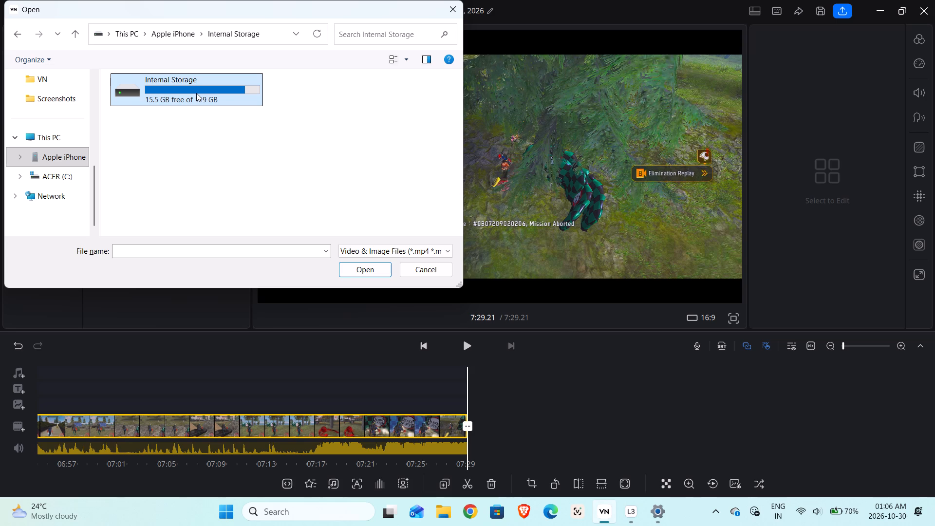
scroll(297, 123, "down", 2)
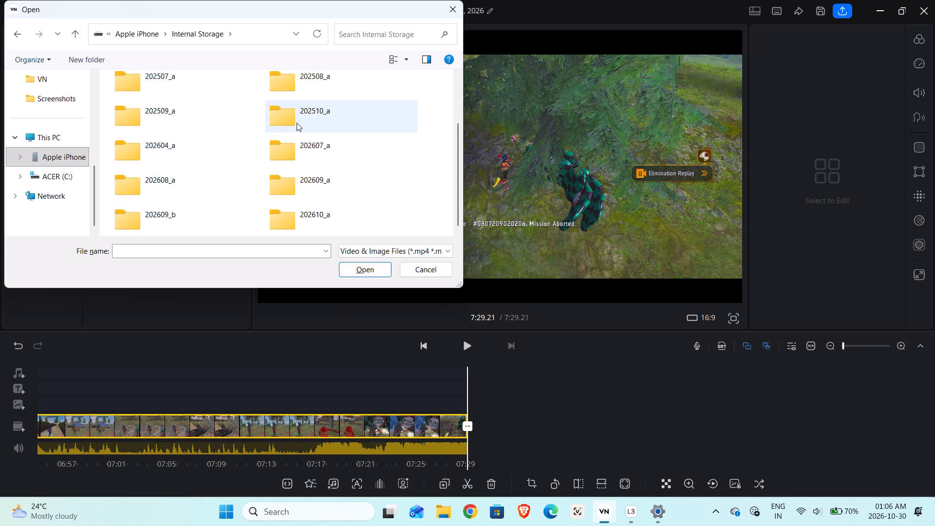
scroll(297, 123, "up", 1)
scroll(297, 123, "down", 2)
left_click(451, 8)
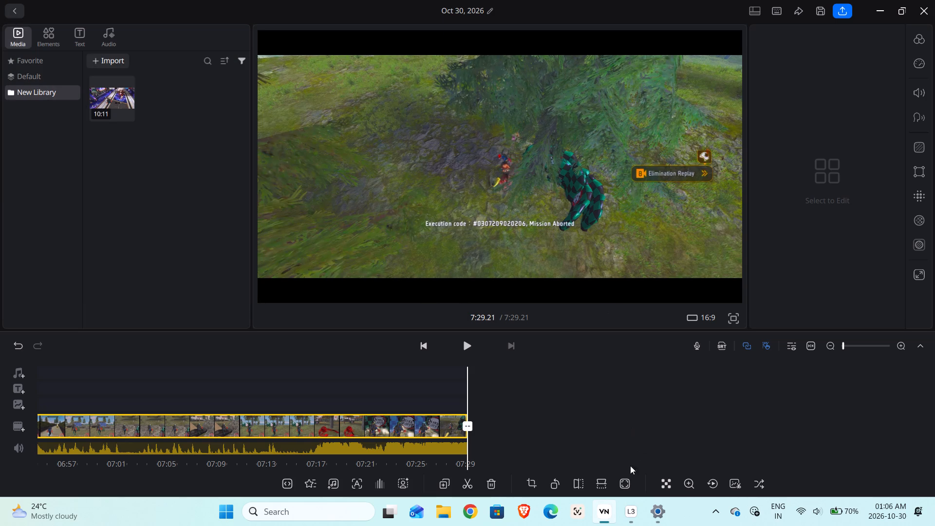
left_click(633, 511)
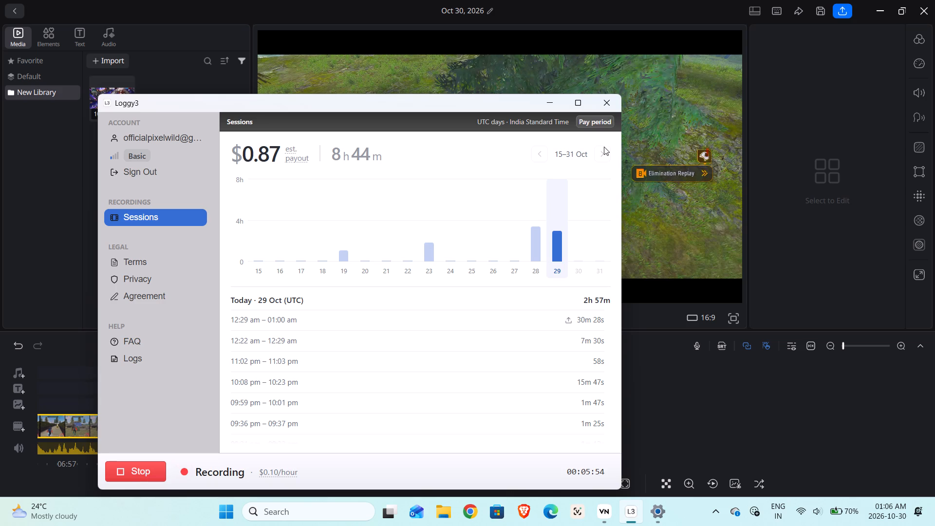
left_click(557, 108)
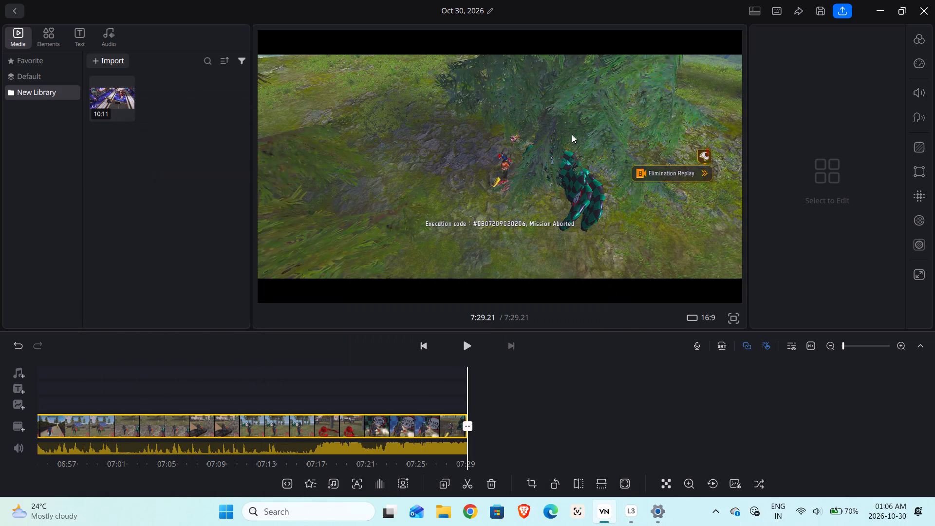
Minimise the VN editor and close the Settings window to reach the desktop.
left_click(604, 515)
left_click(931, 0)
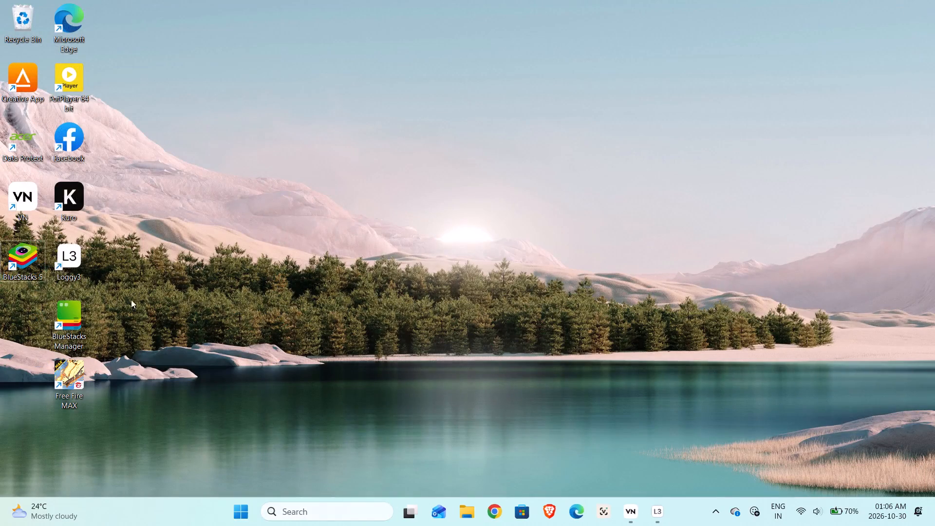
Move the Free Fire MAX shortcut on the desktop to the spot directly below BlueStacks 5.
left_click_drag(70, 380, 29, 333)
left_click(248, 305)
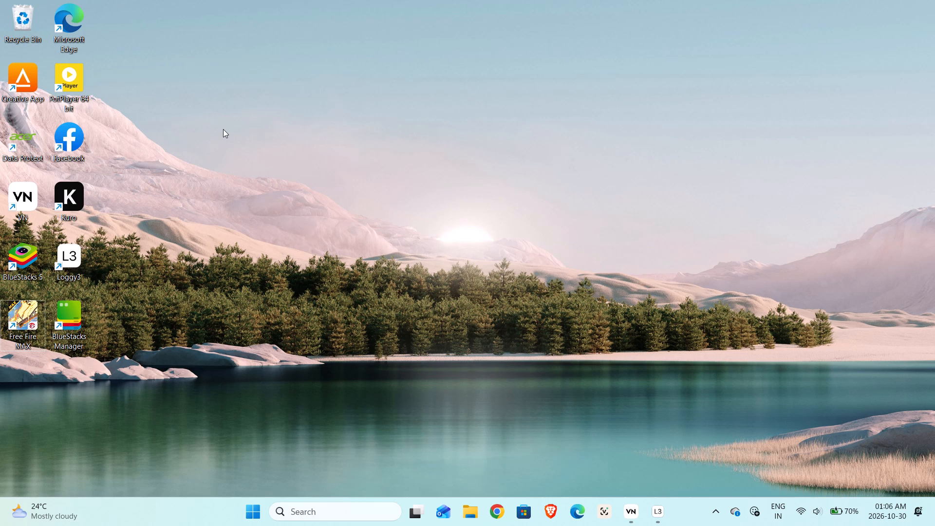
Look through the 202510_a and 202609_b folders in the Apple iPhone's Internal Storage for the additional gameplay video.
left_click(463, 503)
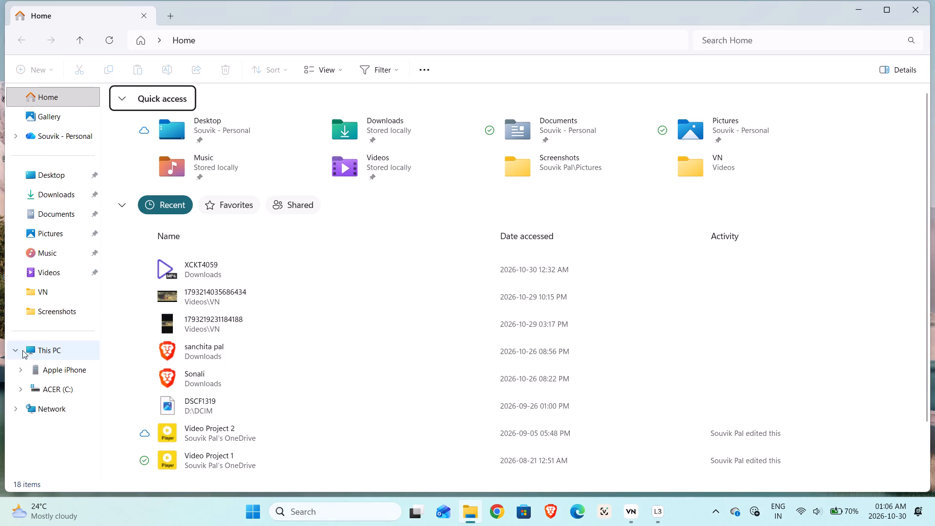
left_click(25, 371)
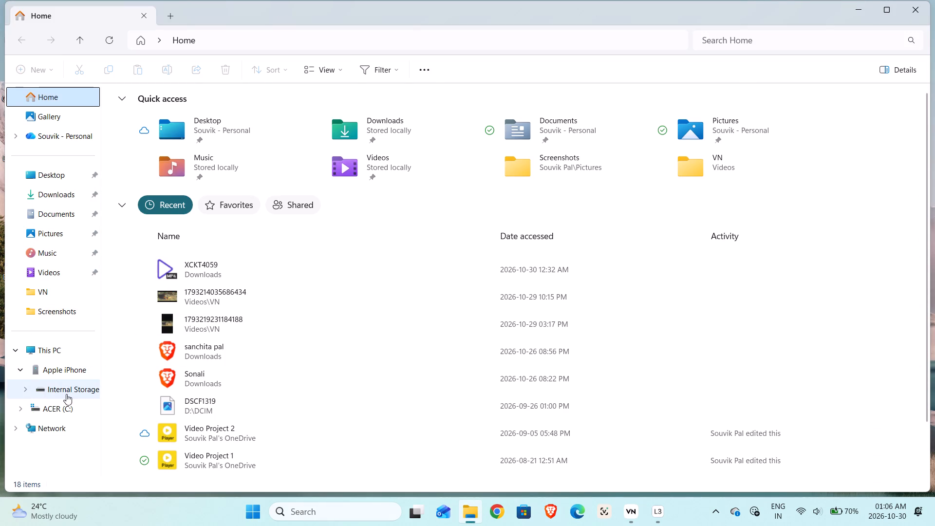
left_click(66, 394)
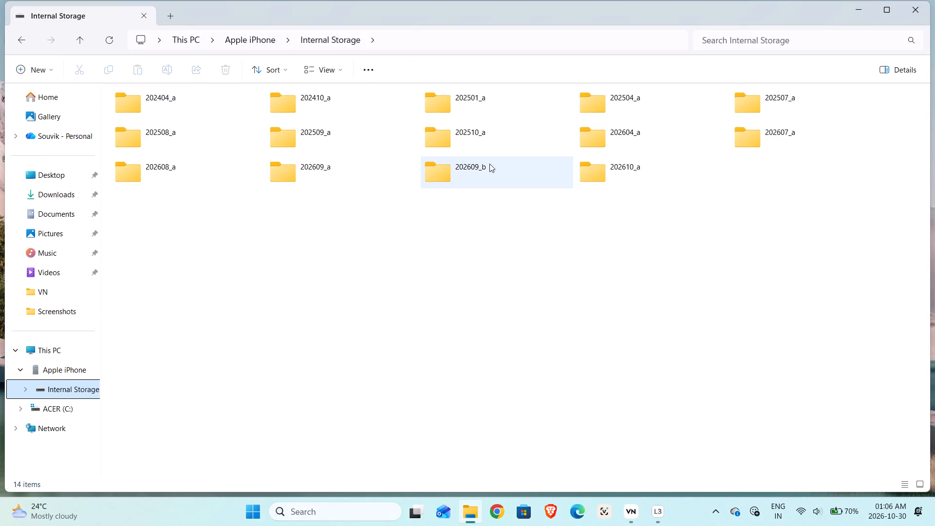
double_click(485, 140)
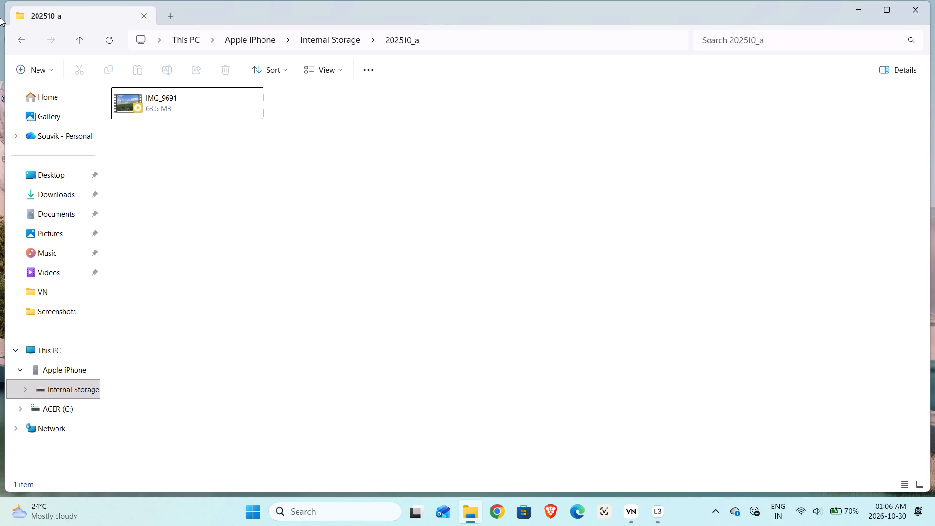
left_click(19, 43)
double_click(482, 160)
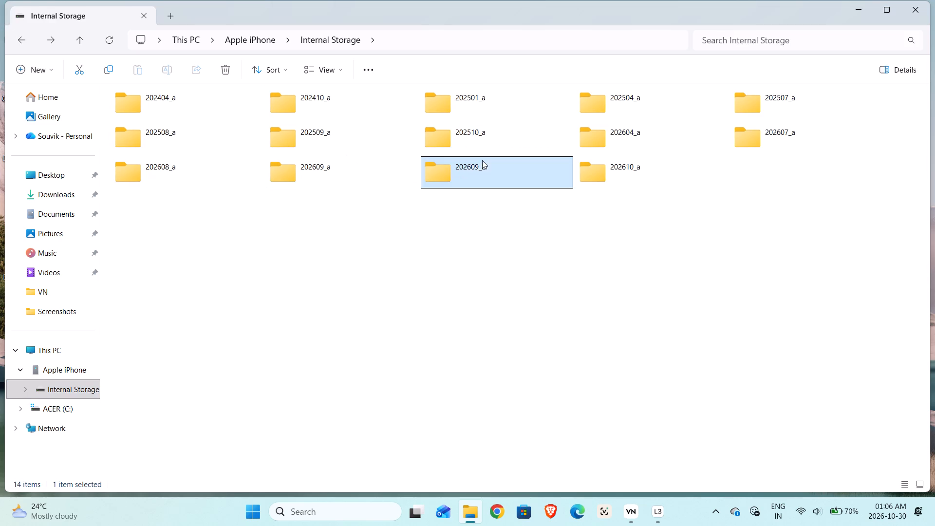
left_click(34, 43)
left_click(22, 37)
Copy the NKKD7532 video from the iPhone's 202610_a folder into the Downloads folder.
left_click_drag(691, 162, 681, 162)
left_click(677, 162)
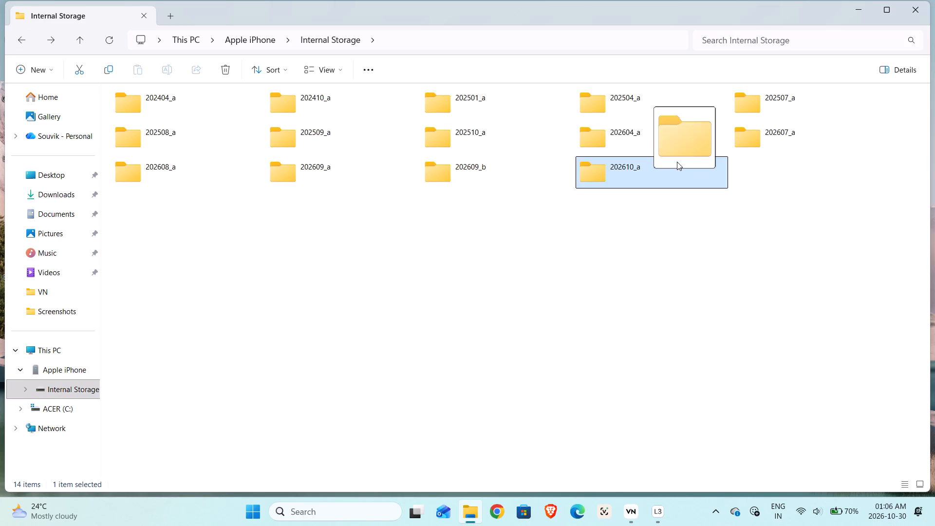
left_click_drag(670, 162, 658, 164)
left_click(653, 164)
left_click(649, 165)
left_click(645, 168)
double_click(614, 176)
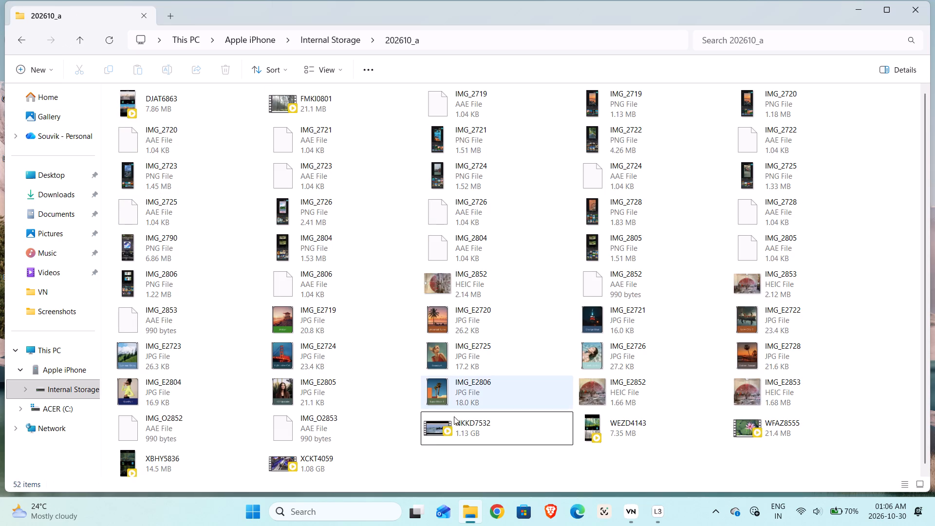
scroll(464, 344, "up", 1)
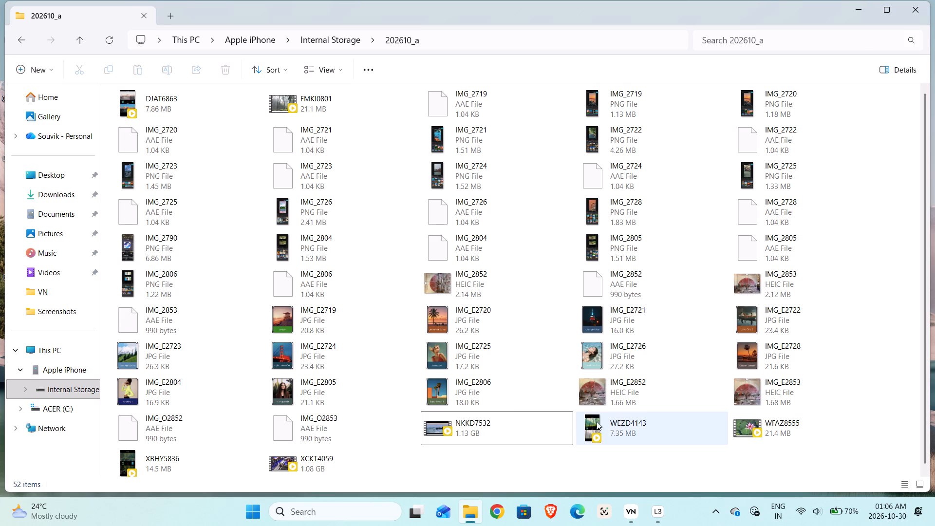
Copy the NKKD7532 video from the iPhone's 202610_a folder and paste it into the Downloads folder.
right_click(463, 425)
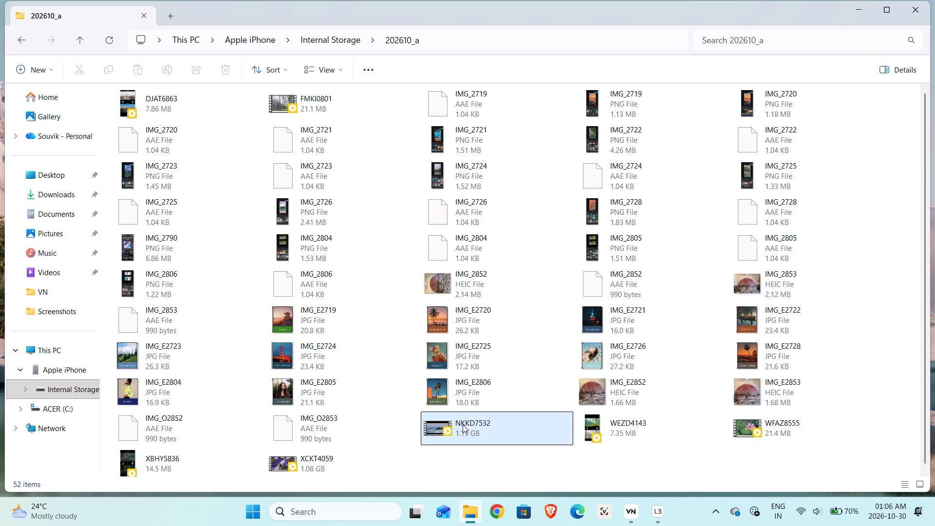
left_click(518, 374)
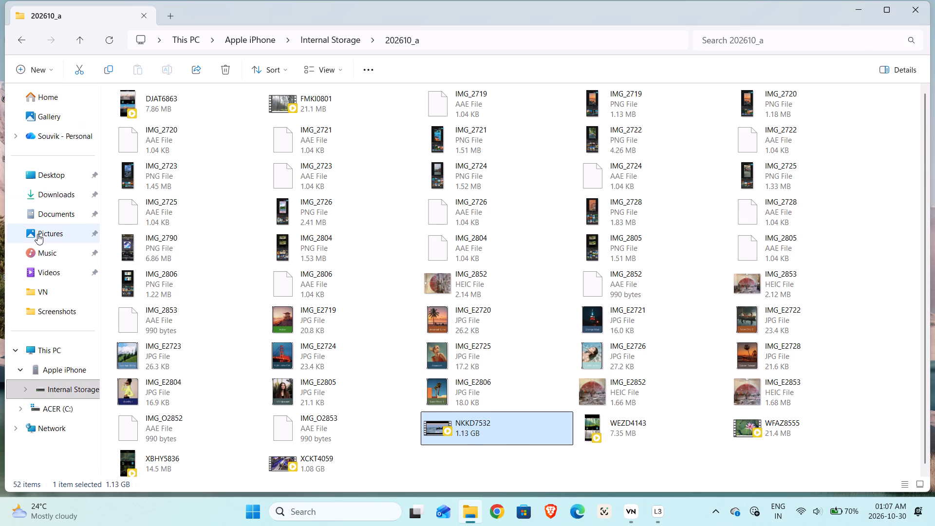
left_click(46, 197)
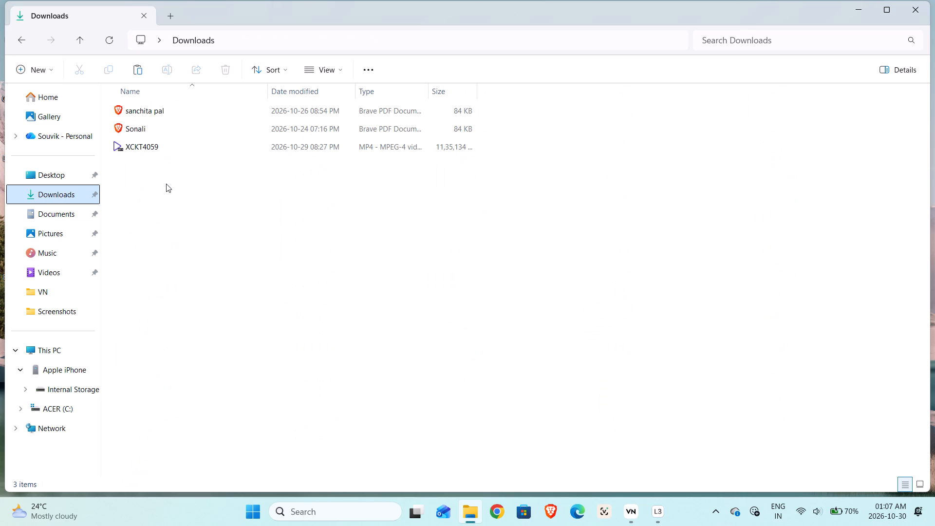
right_click(166, 184)
left_click(195, 200)
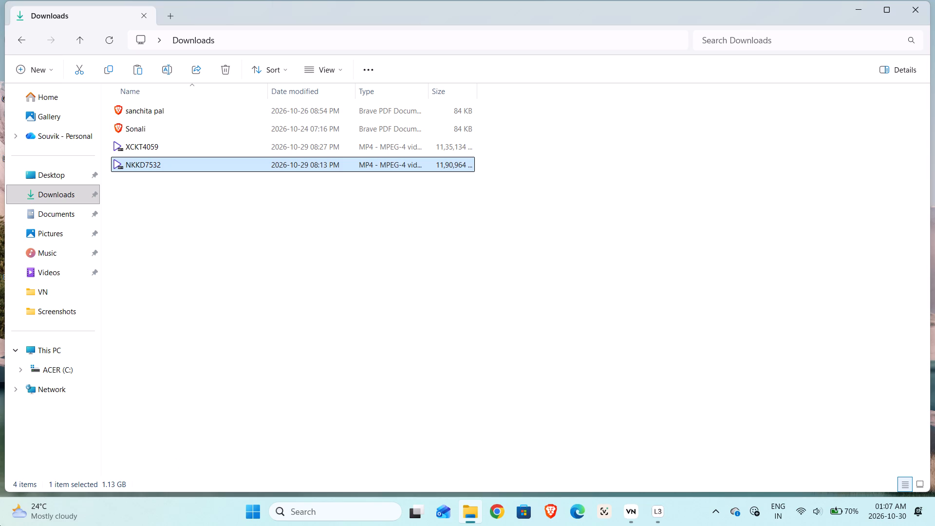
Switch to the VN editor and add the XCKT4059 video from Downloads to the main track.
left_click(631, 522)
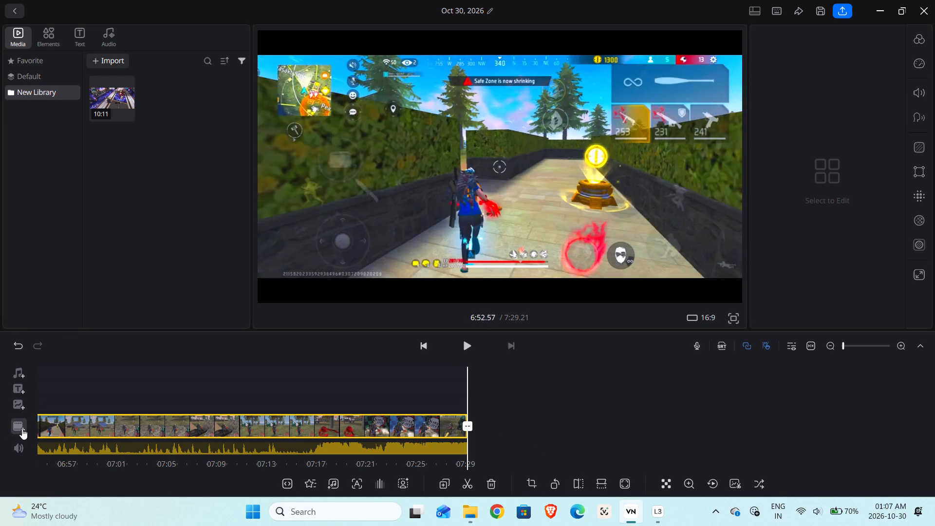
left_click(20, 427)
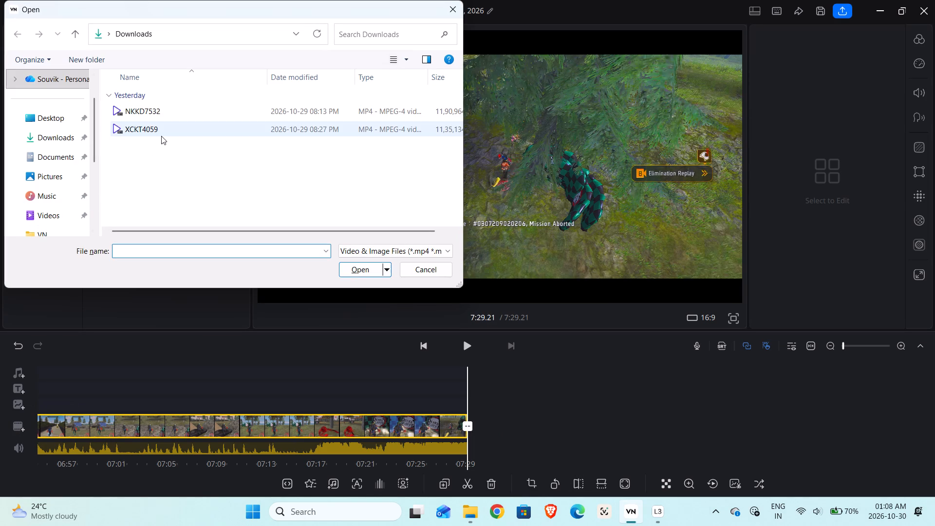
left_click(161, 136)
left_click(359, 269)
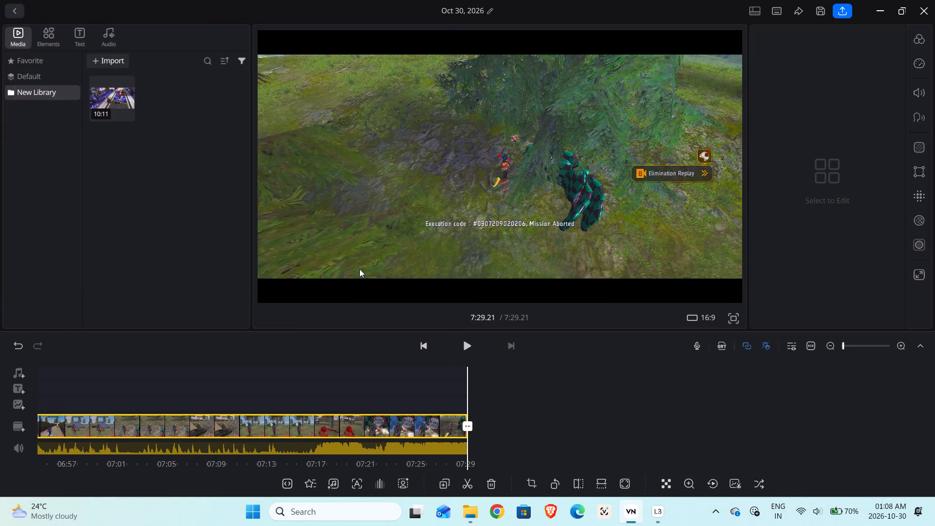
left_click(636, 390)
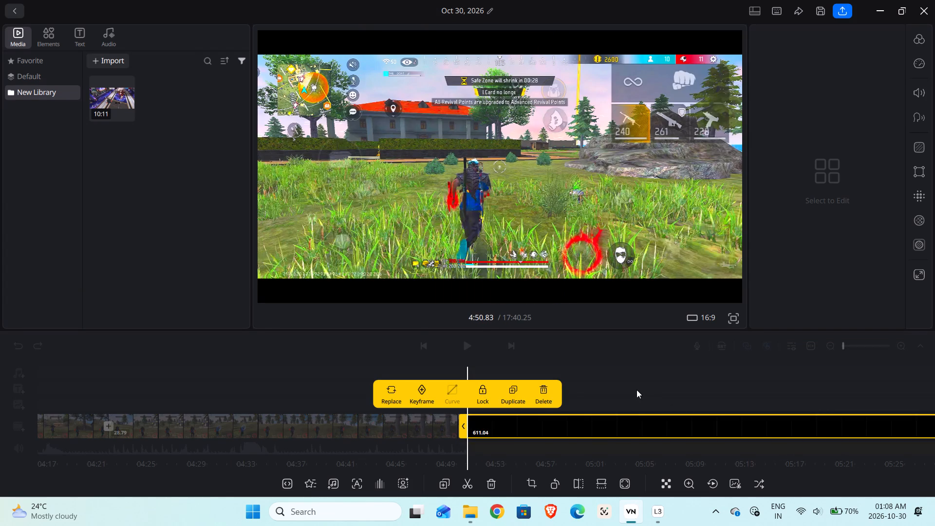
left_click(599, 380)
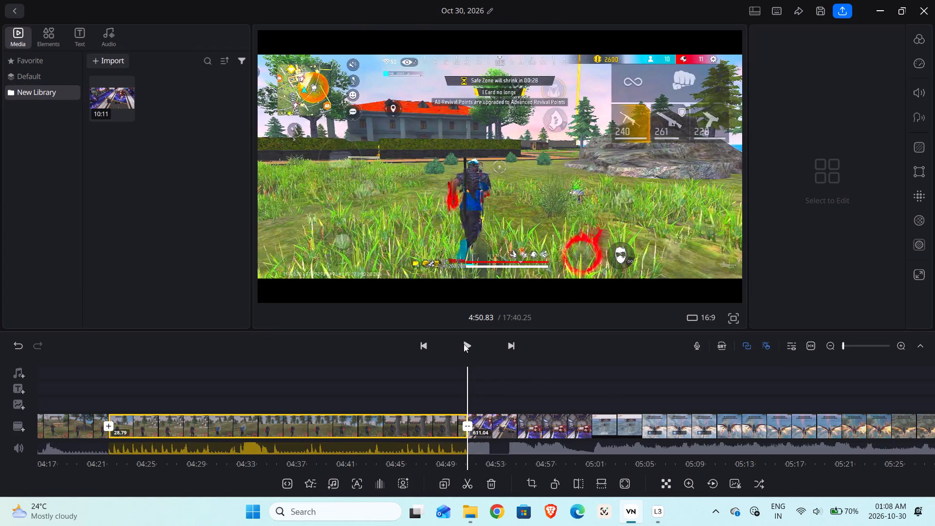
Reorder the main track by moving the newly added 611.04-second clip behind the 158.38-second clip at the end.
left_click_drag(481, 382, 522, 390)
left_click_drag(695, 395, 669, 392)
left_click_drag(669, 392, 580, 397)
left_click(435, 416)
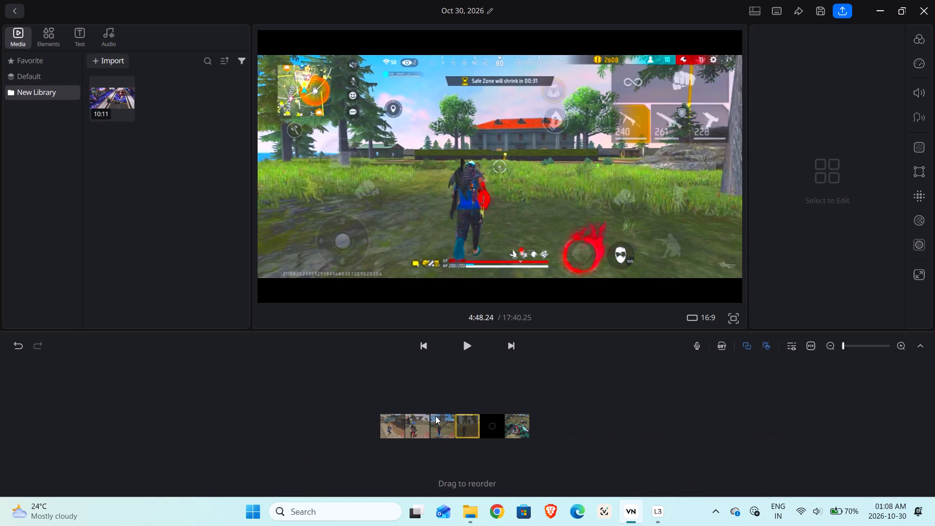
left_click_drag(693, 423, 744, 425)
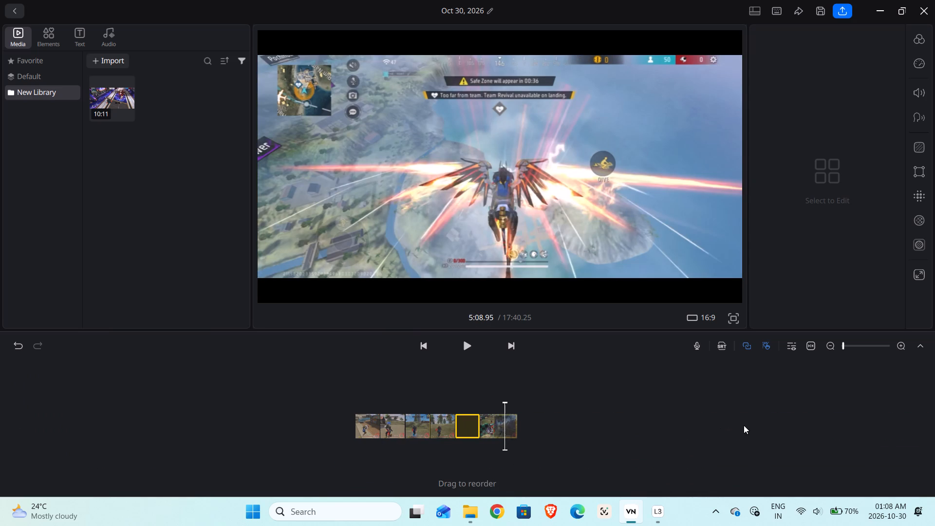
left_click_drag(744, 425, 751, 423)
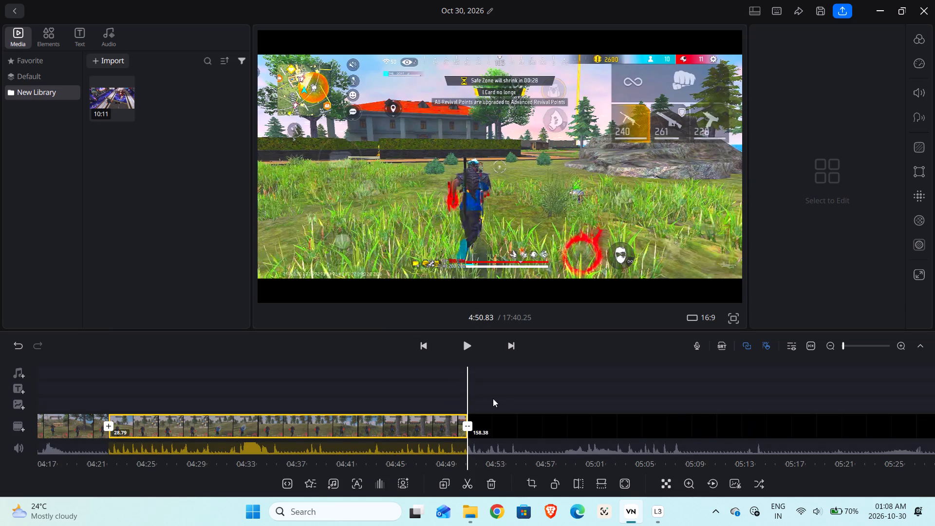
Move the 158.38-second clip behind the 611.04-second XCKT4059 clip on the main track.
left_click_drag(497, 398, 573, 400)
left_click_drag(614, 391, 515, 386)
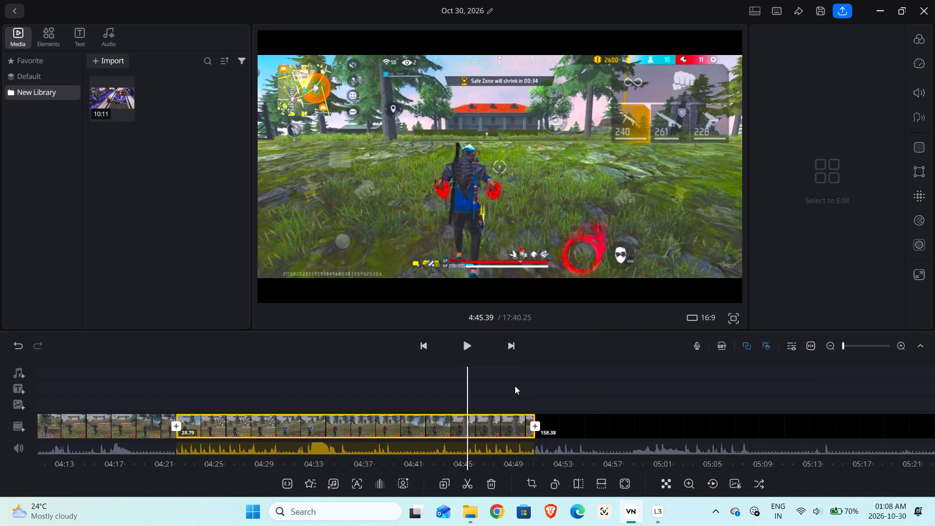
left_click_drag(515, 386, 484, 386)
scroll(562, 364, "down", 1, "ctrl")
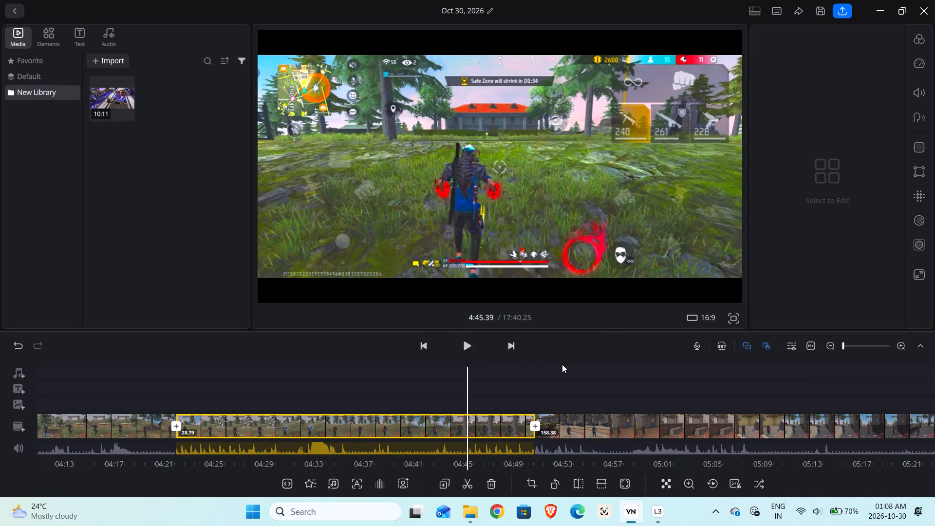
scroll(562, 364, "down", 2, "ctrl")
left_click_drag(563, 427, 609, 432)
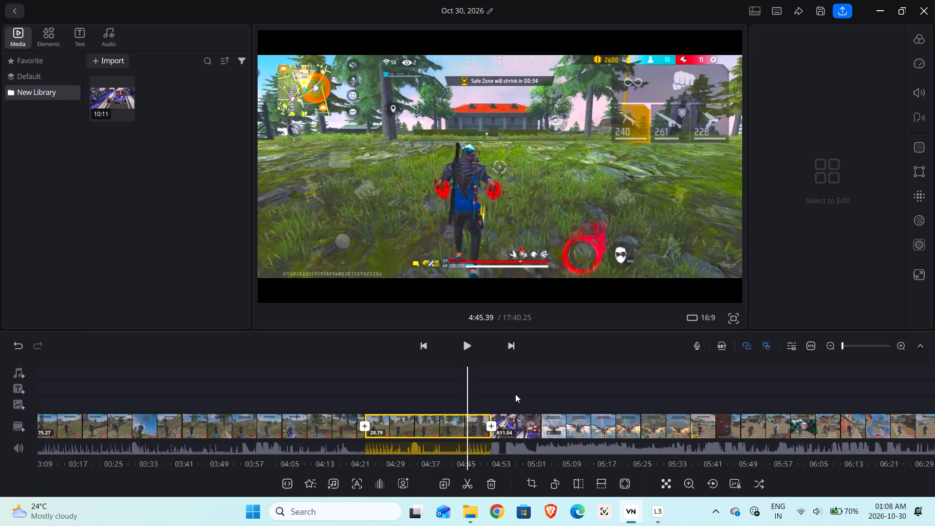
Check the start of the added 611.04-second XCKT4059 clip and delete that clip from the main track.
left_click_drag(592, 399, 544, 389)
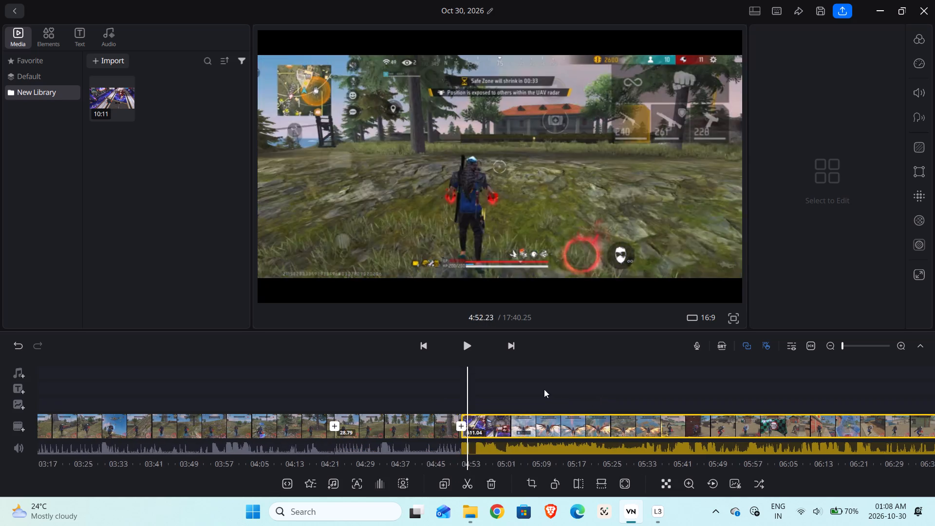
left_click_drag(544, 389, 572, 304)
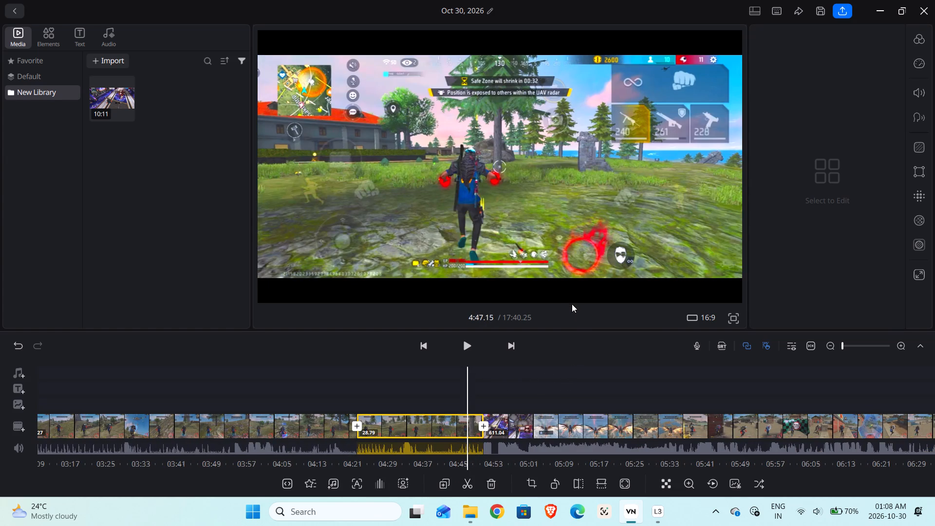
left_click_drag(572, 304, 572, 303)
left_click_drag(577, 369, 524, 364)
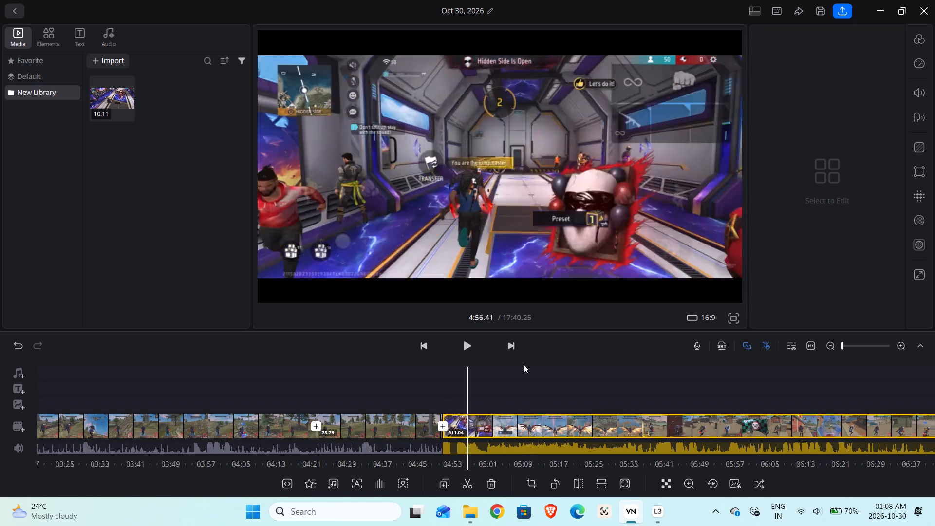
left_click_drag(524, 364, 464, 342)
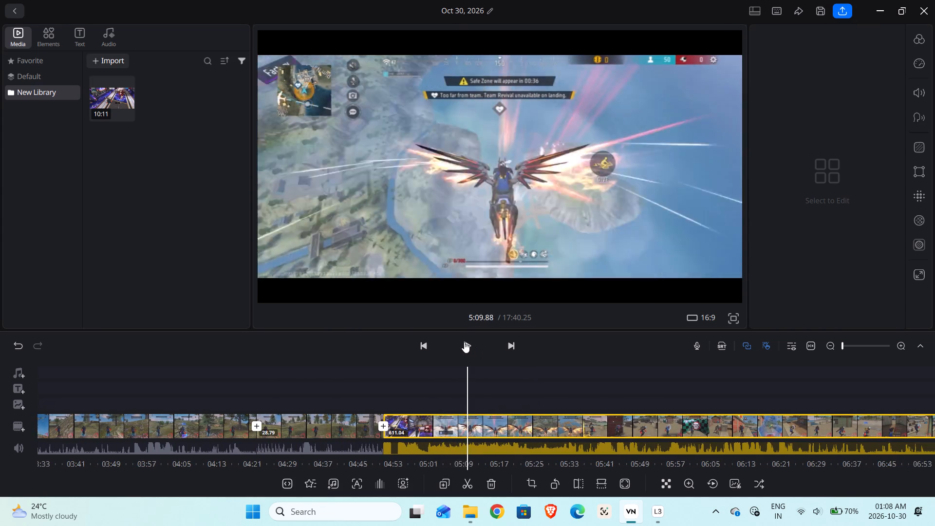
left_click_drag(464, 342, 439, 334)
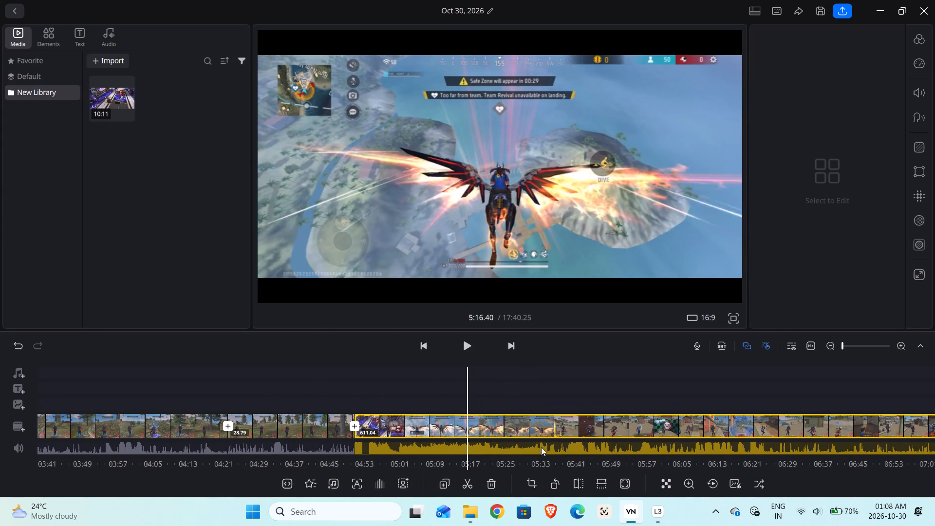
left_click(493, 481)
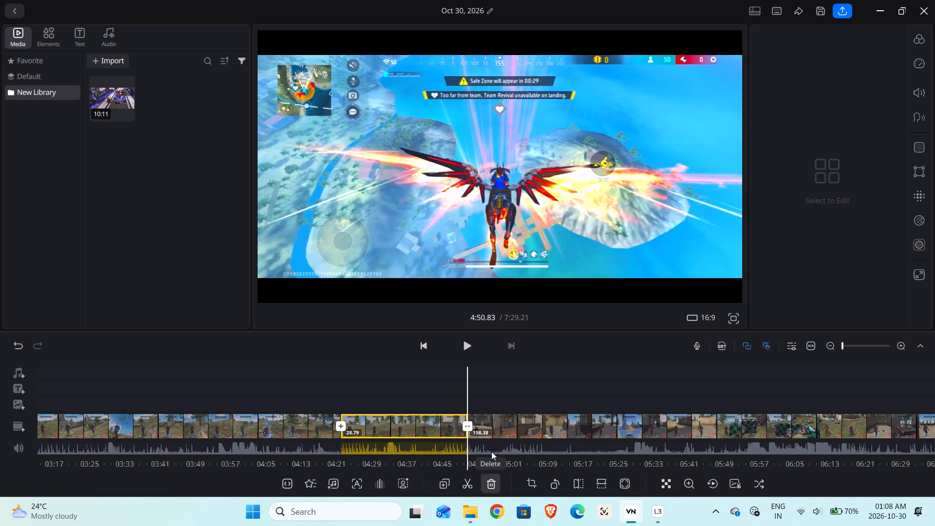
Move the playhead to the end of the timeline and add the NKKD7532 video from Downloads to the main track.
left_click_drag(473, 378, 484, 390)
left_click_drag(484, 400, 564, 401)
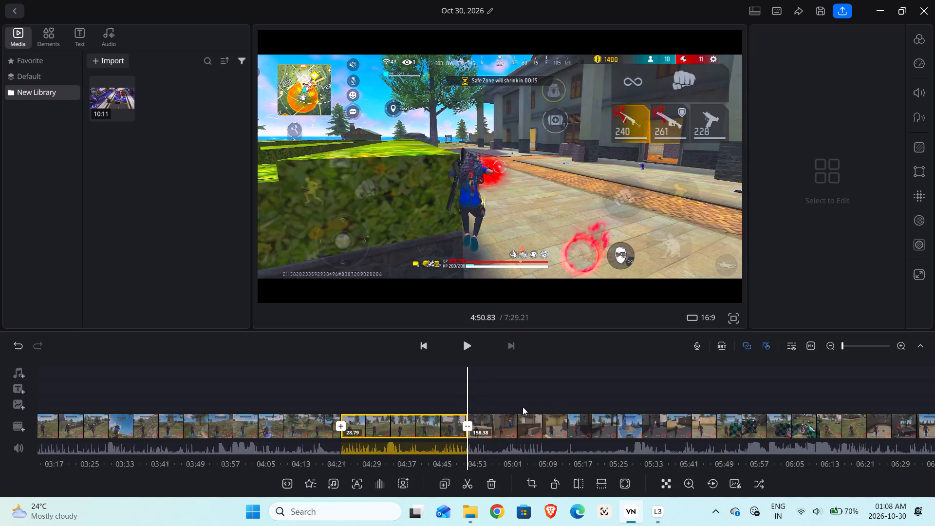
left_click_drag(542, 407, 452, 391)
left_click_drag(580, 384, 385, 367)
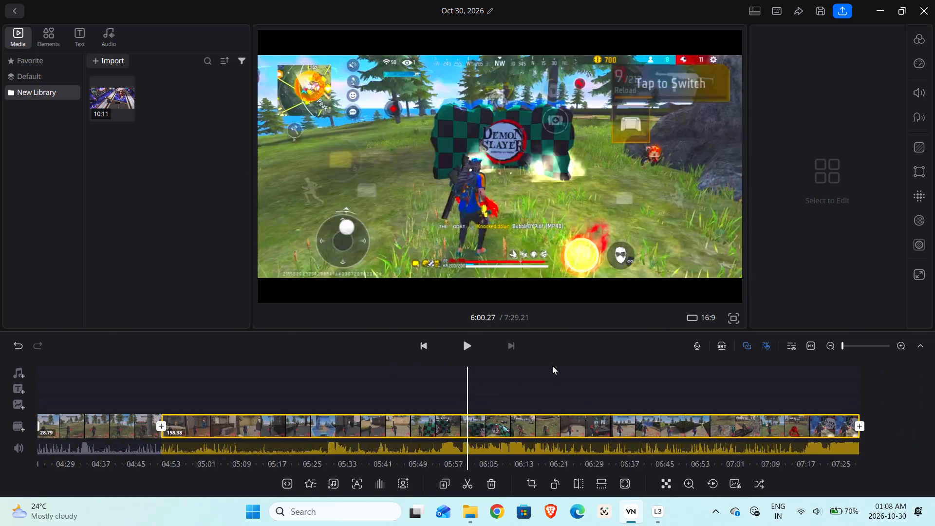
left_click_drag(580, 366, 408, 351)
left_click_drag(520, 361, 415, 356)
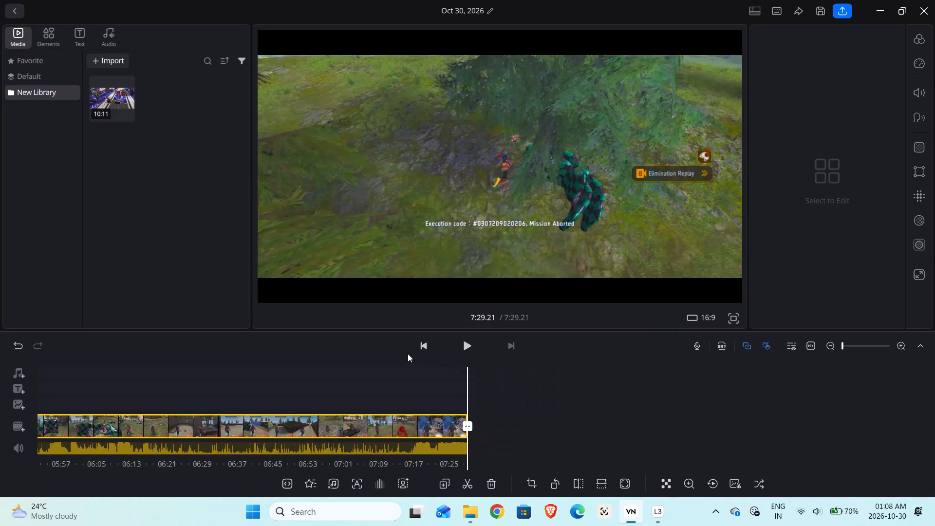
left_click(22, 426)
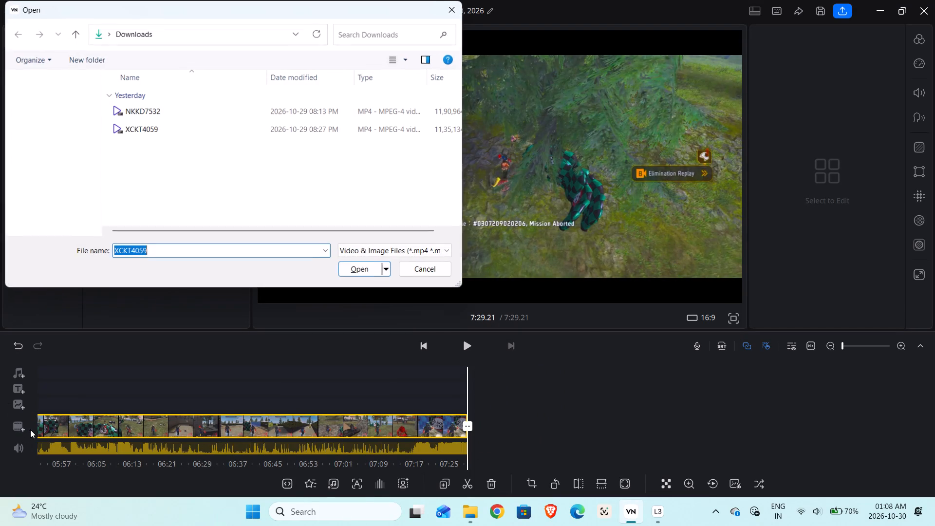
left_click(190, 113)
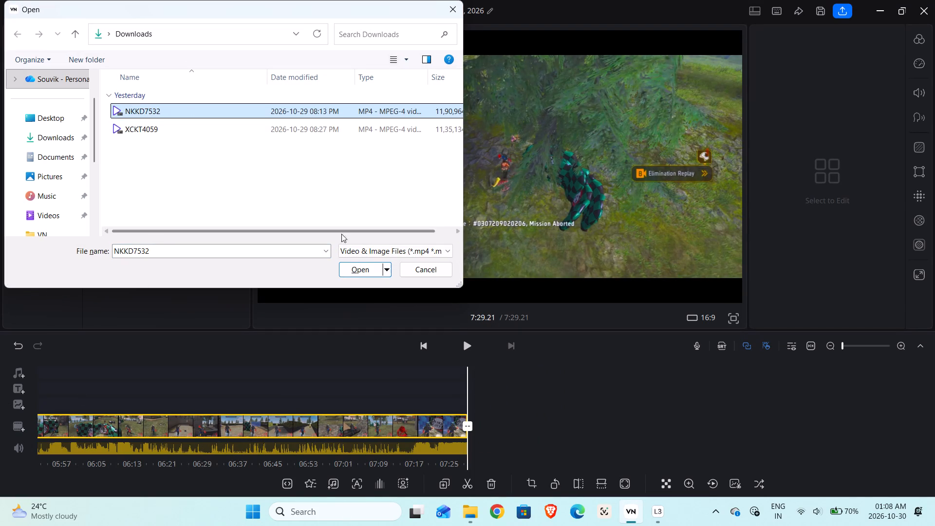
left_click(358, 267)
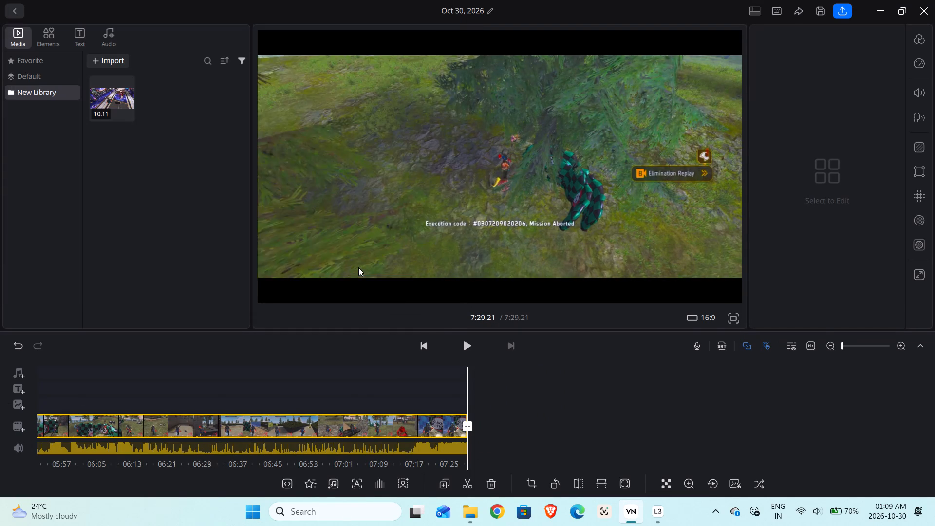
left_click(644, 369)
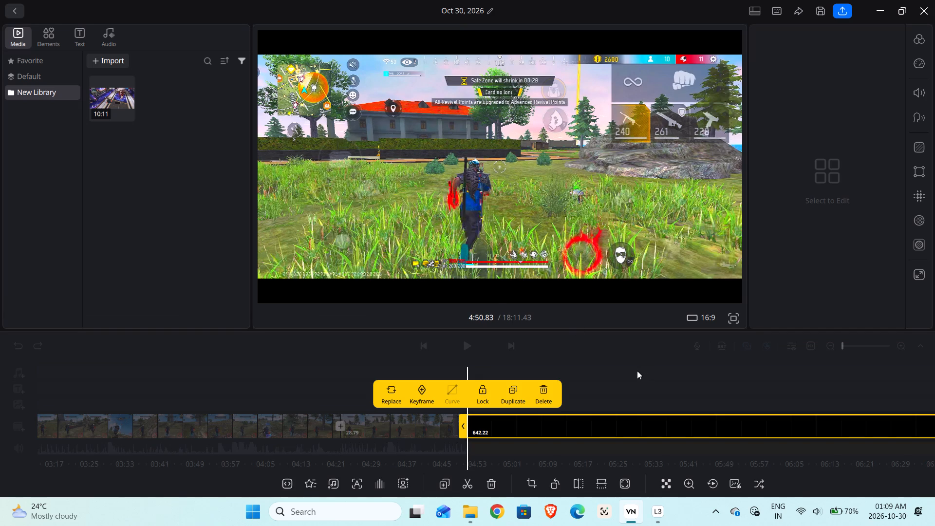
left_click(616, 387)
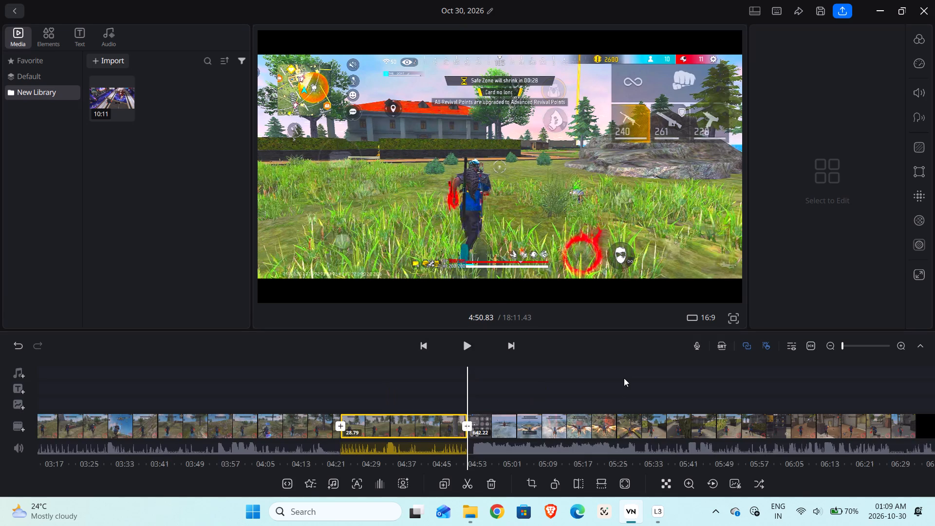
Check the opening of the 642.22-second NKKD7532 clip and move that clip behind the 158.38-second clip on the main track.
left_click_drag(606, 385, 527, 384)
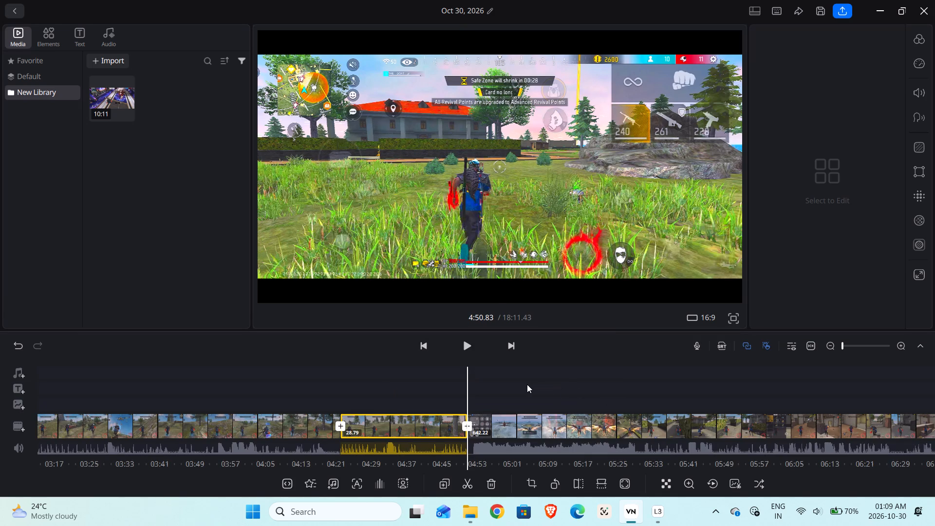
left_click_drag(527, 384, 521, 382)
left_click_drag(590, 382, 489, 380)
left_click(469, 347)
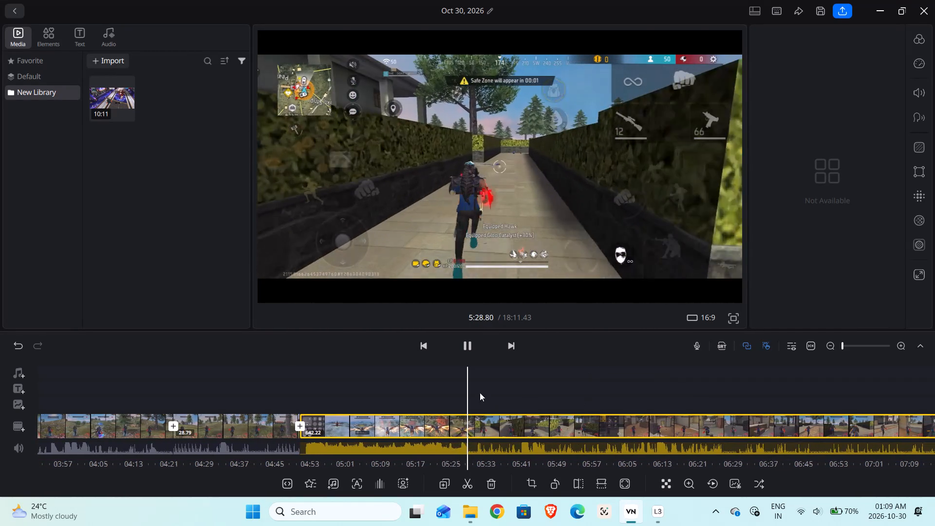
left_click_drag(471, 384, 497, 383)
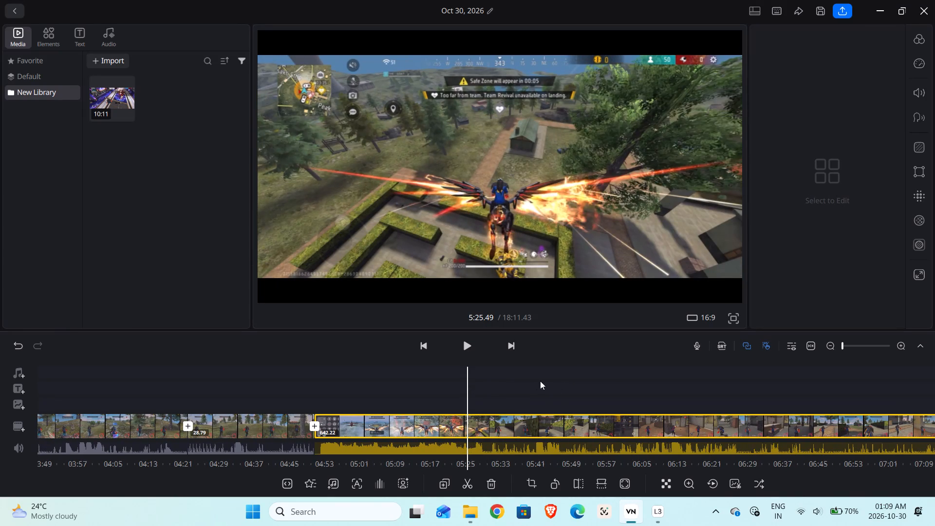
left_click_drag(612, 386, 517, 388)
left_click_drag(566, 430, 613, 431)
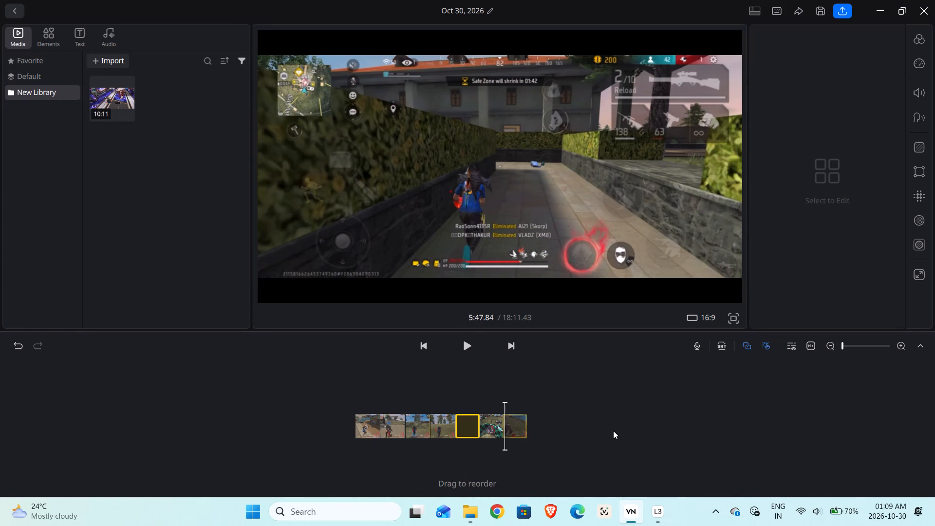
left_click_drag(613, 431, 624, 432)
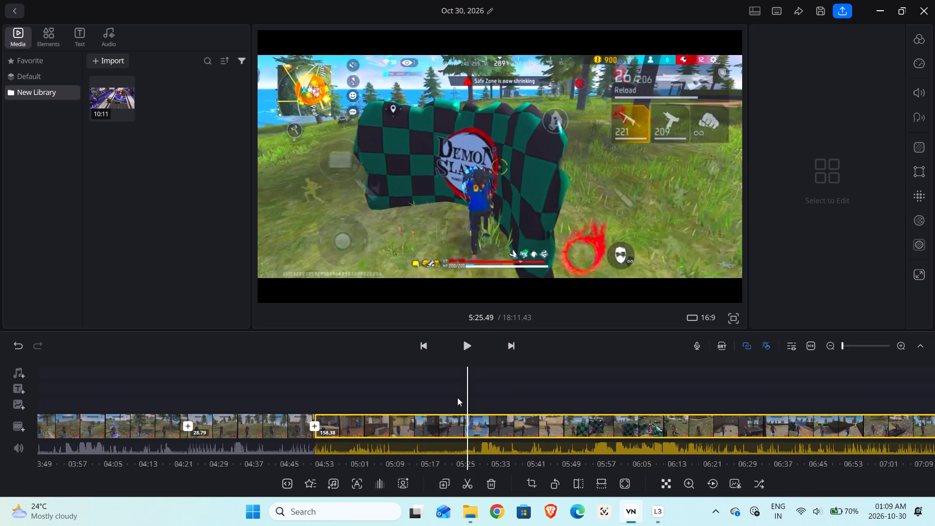
Add a Black transition with a duration of 0.2 between the 158.38-second clip and the 642.22-second clip.
left_click_drag(433, 397, 486, 399)
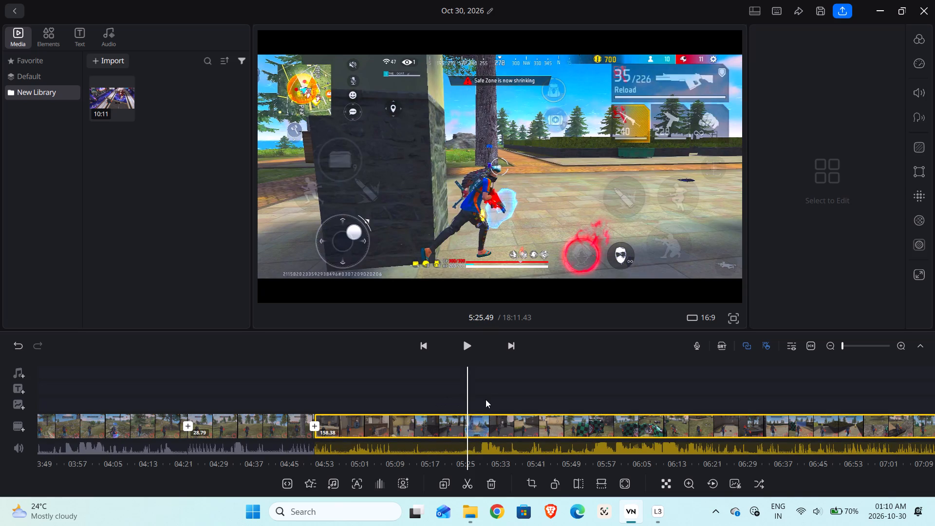
left_click_drag(486, 399, 489, 399)
left_click_drag(535, 385, 455, 386)
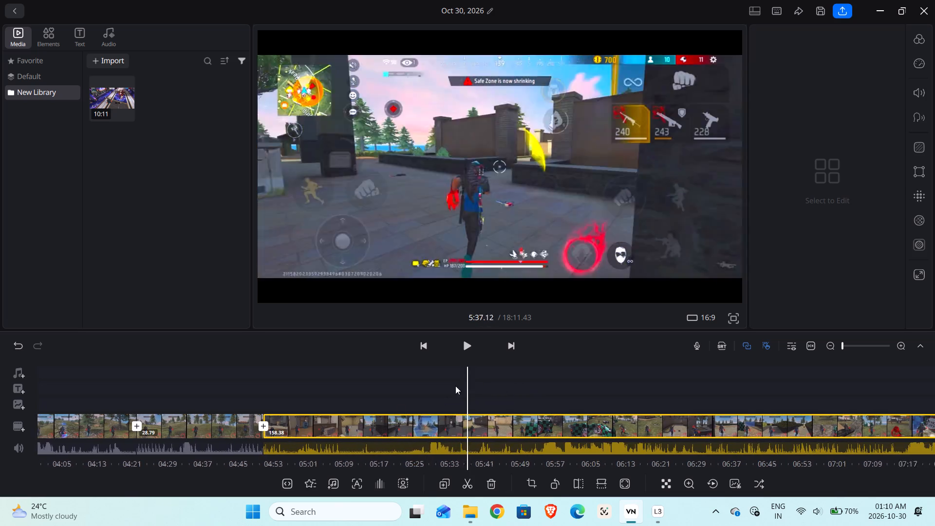
left_click_drag(455, 386, 335, 369)
left_click_drag(524, 376, 479, 376)
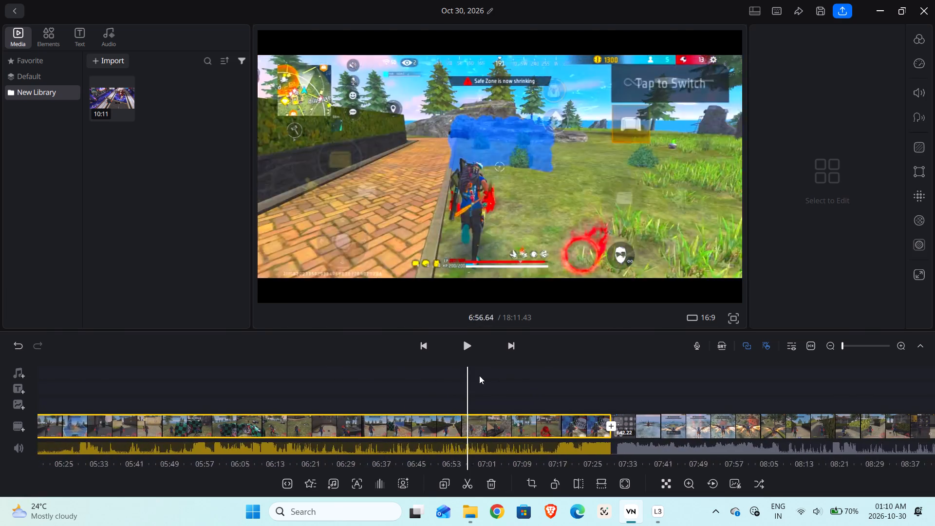
left_click_drag(479, 376, 366, 356)
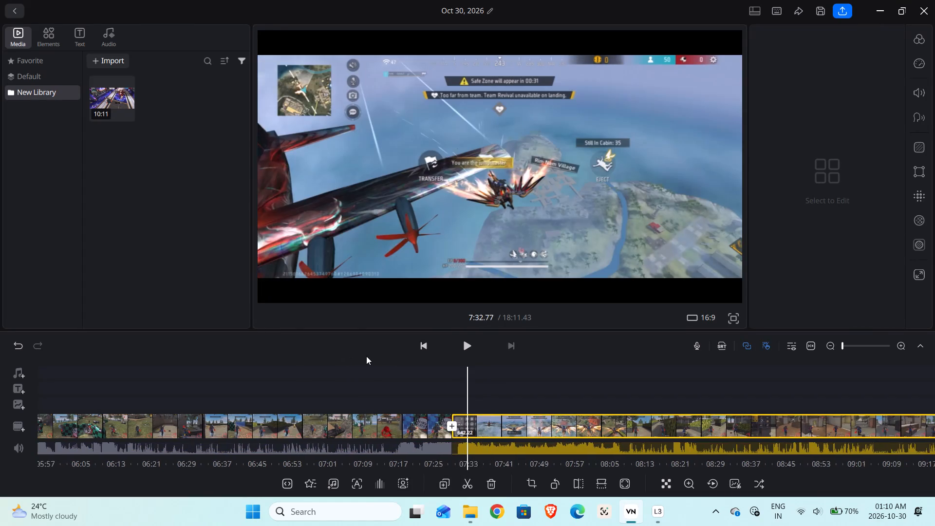
left_click_drag(366, 356, 409, 360)
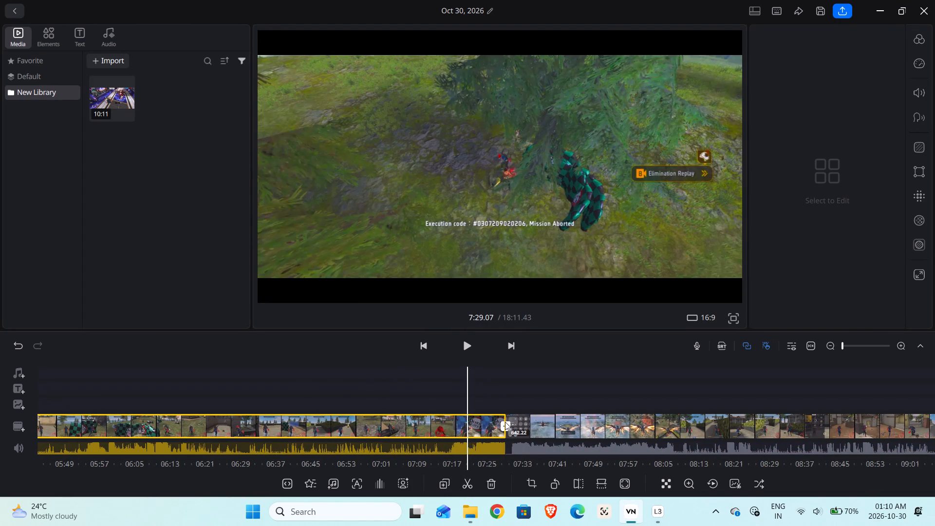
left_click(505, 422)
left_click(96, 396)
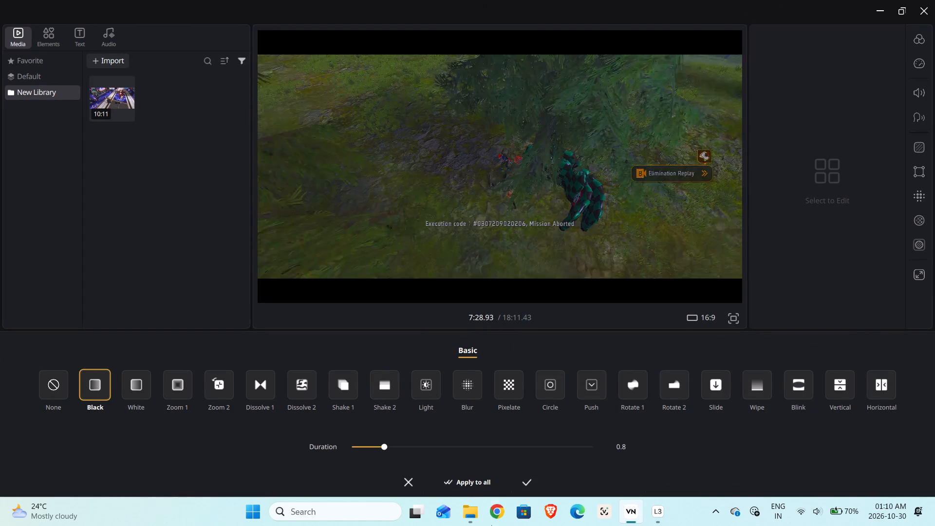
left_click_drag(385, 446, 314, 443)
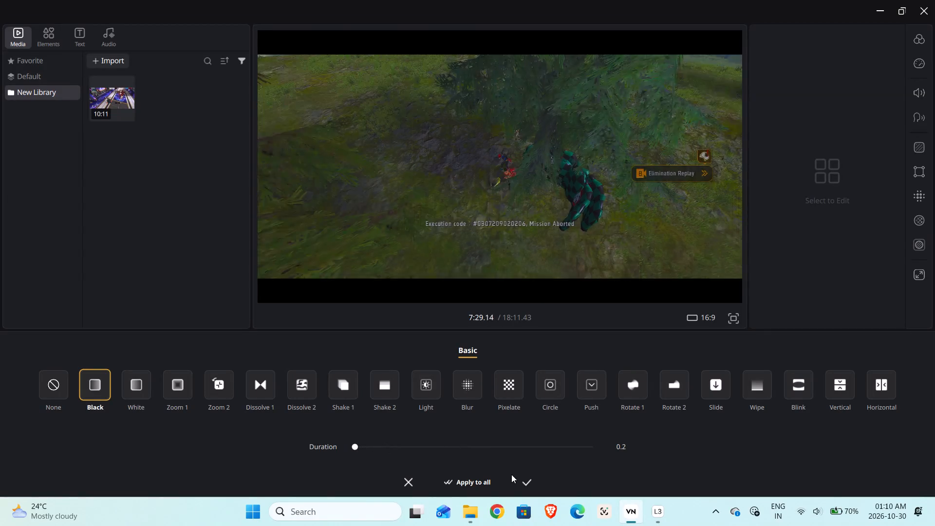
left_click(528, 486)
Play back the cut between the 158.38-second and 642.22-second clips and examine the opening of the second clip up to the landing.
left_click_drag(438, 395, 464, 395)
left_click(468, 344)
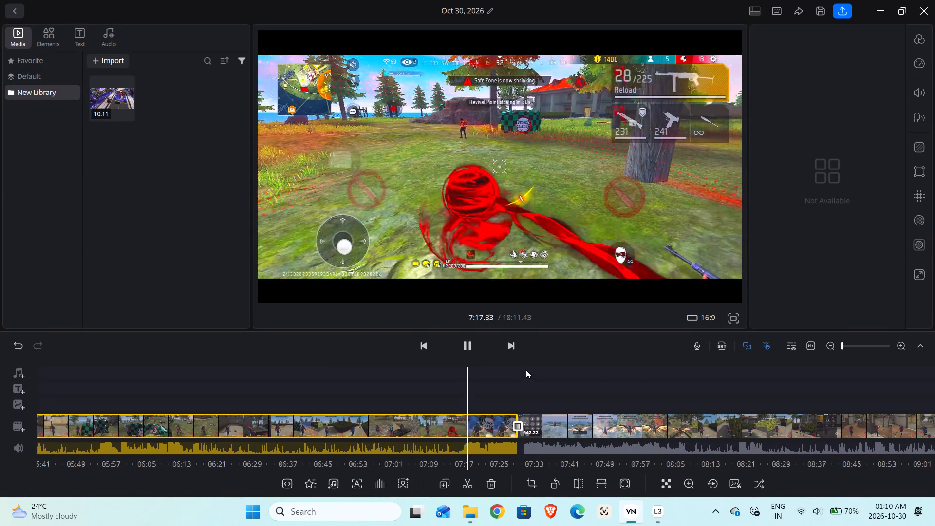
left_click_drag(542, 398, 501, 396)
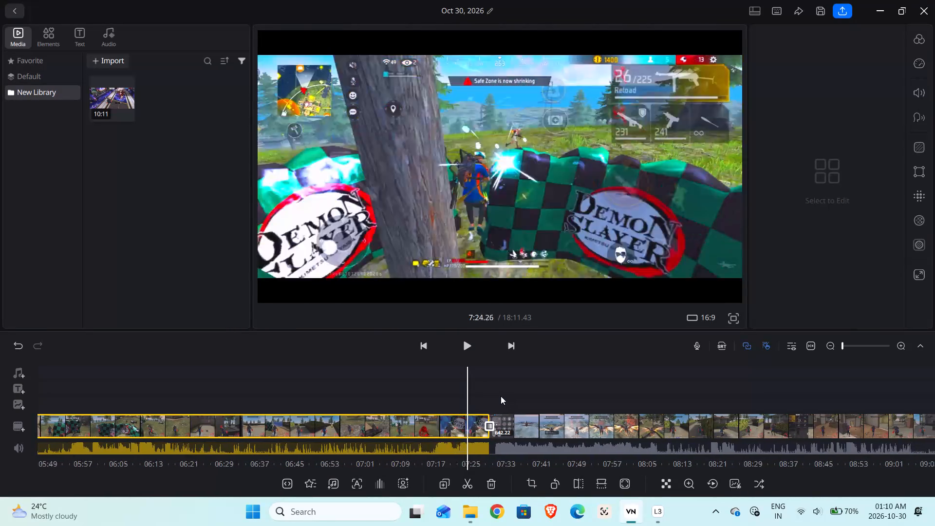
left_click_drag(501, 396, 489, 392)
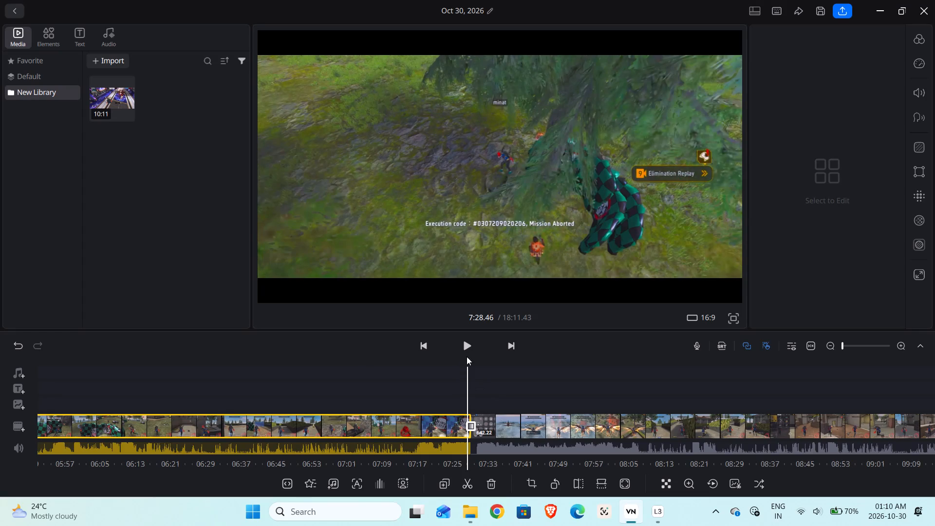
left_click(471, 349)
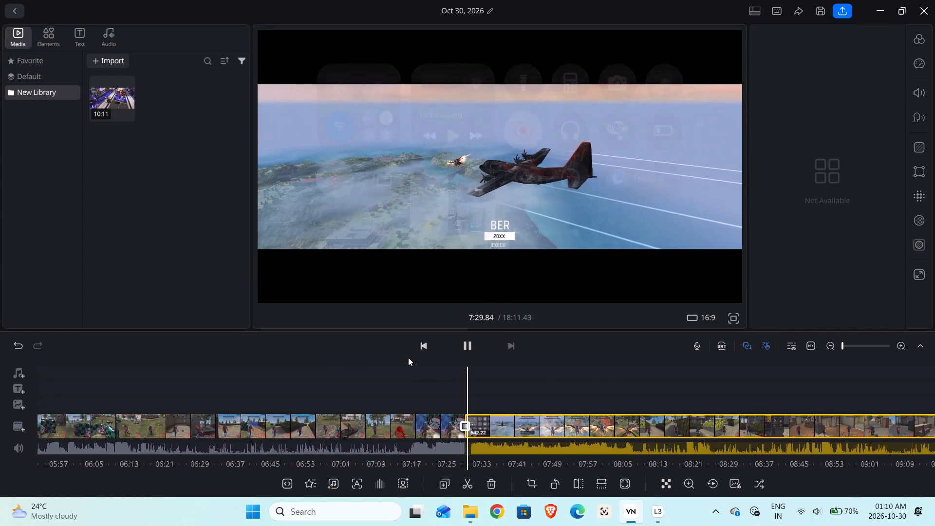
left_click_drag(601, 389, 527, 389)
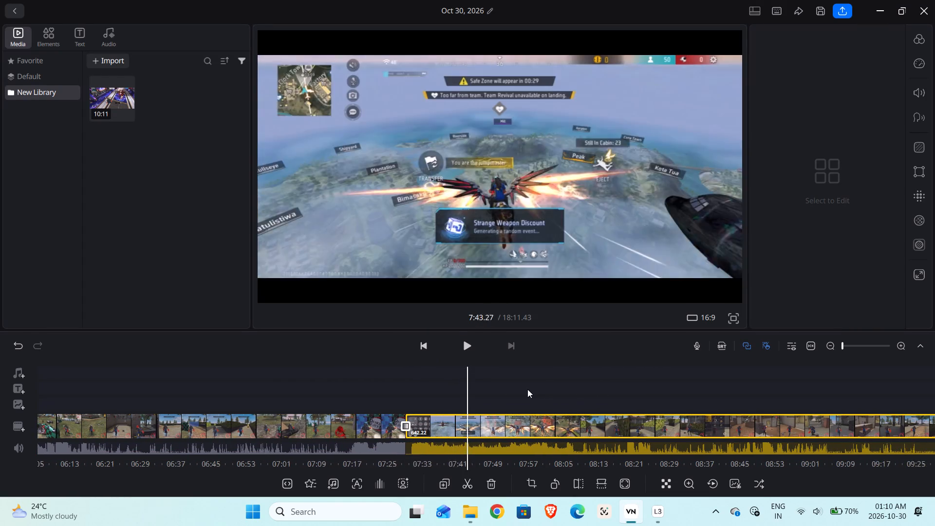
left_click_drag(527, 389, 443, 372)
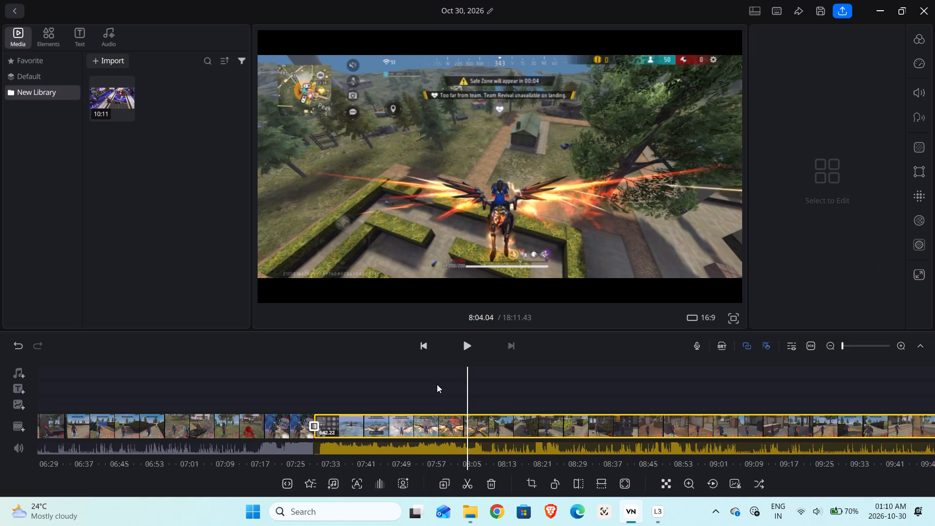
Apply the Adjust colour settings of the 158.38-second clip to all clips.
left_click_drag(421, 387, 600, 375)
left_click(927, 40)
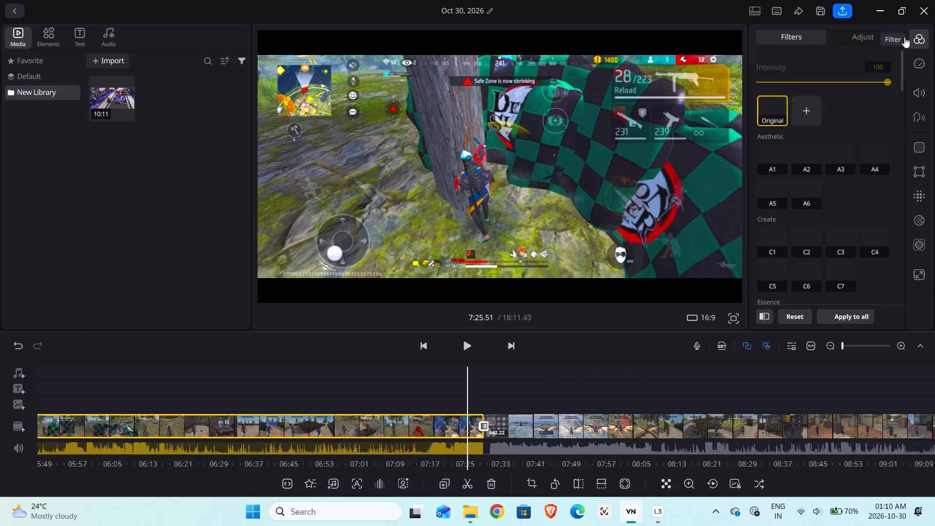
left_click(872, 36)
left_click(837, 318)
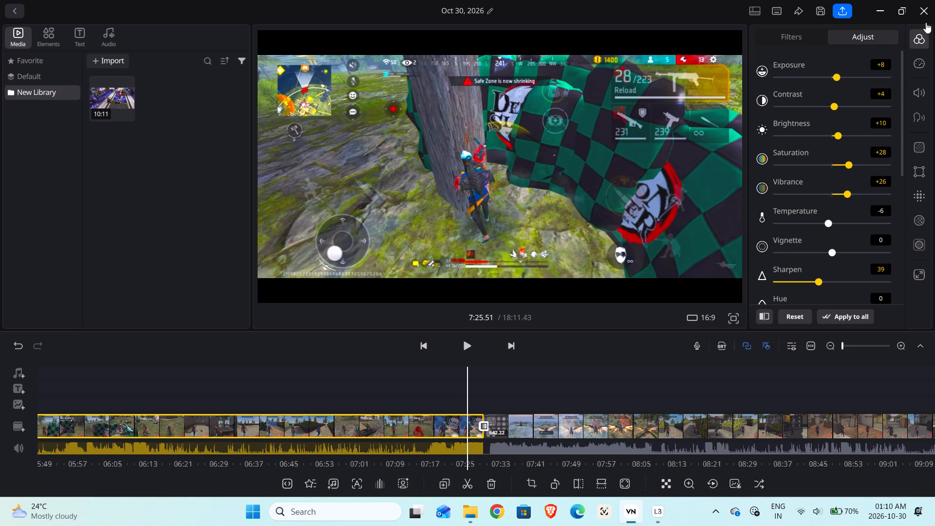
left_click(914, 43)
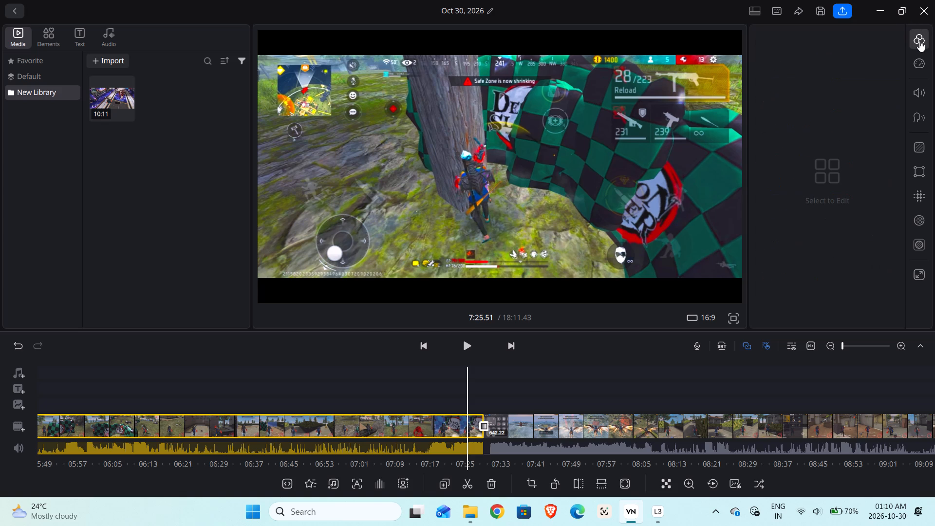
left_click(919, 41)
left_click(919, 41)
Split the 642.22-second clip just before the landing at 8:03.93 and delete its 34.72-second opening segment.
left_click(462, 355)
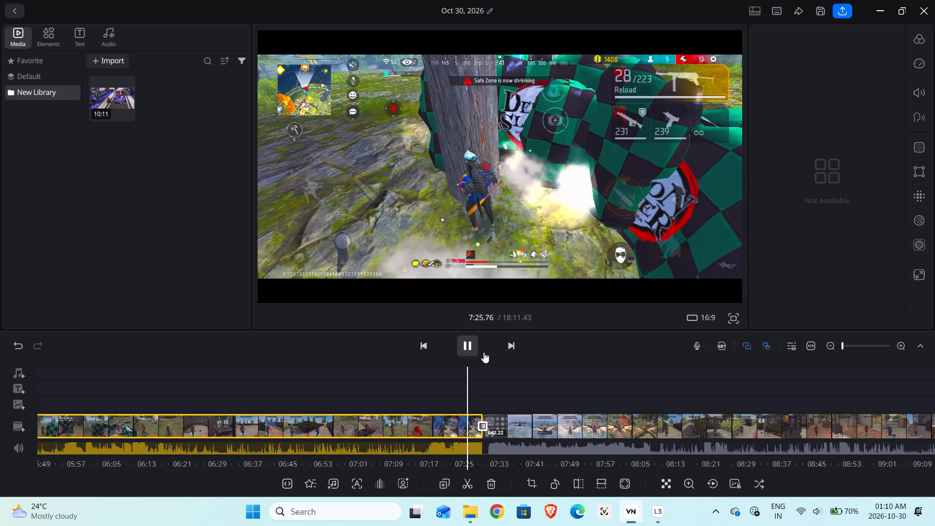
left_click_drag(522, 372, 484, 367)
left_click(470, 342)
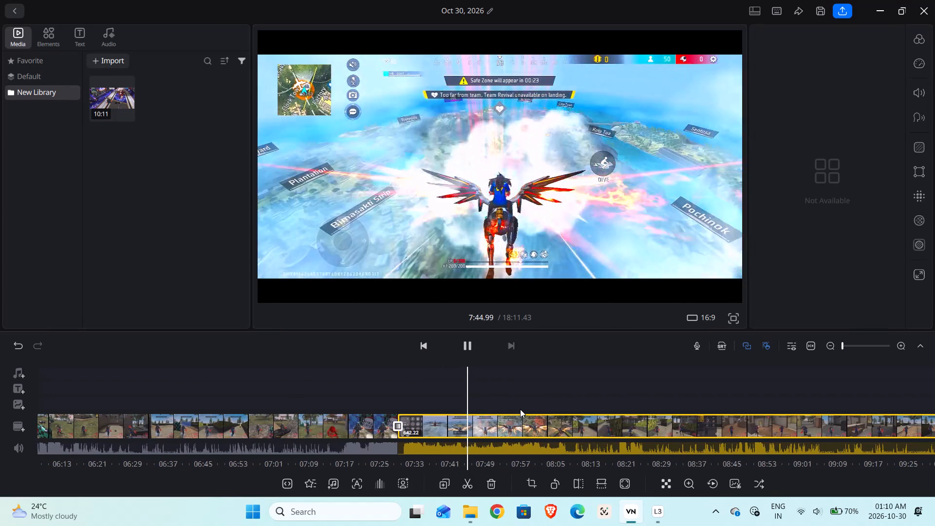
left_click_drag(546, 405, 546, 403)
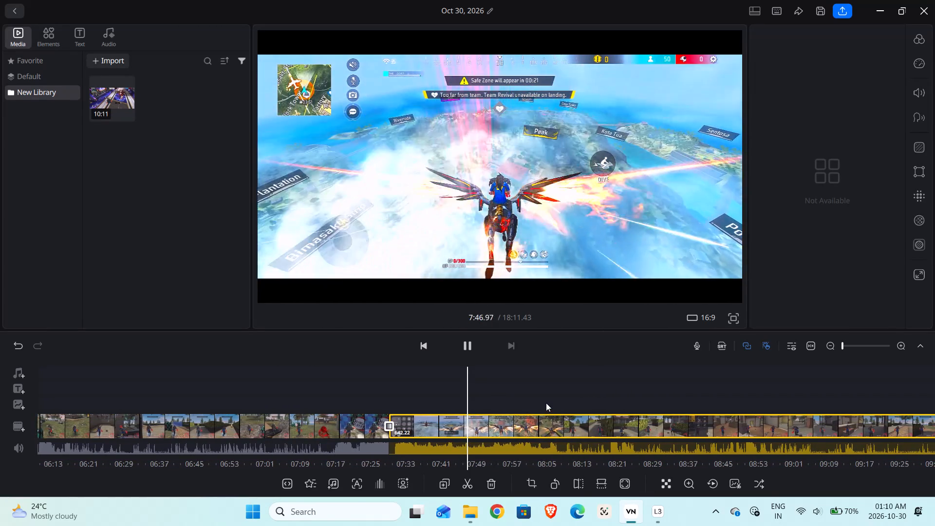
left_click_drag(546, 403, 465, 387)
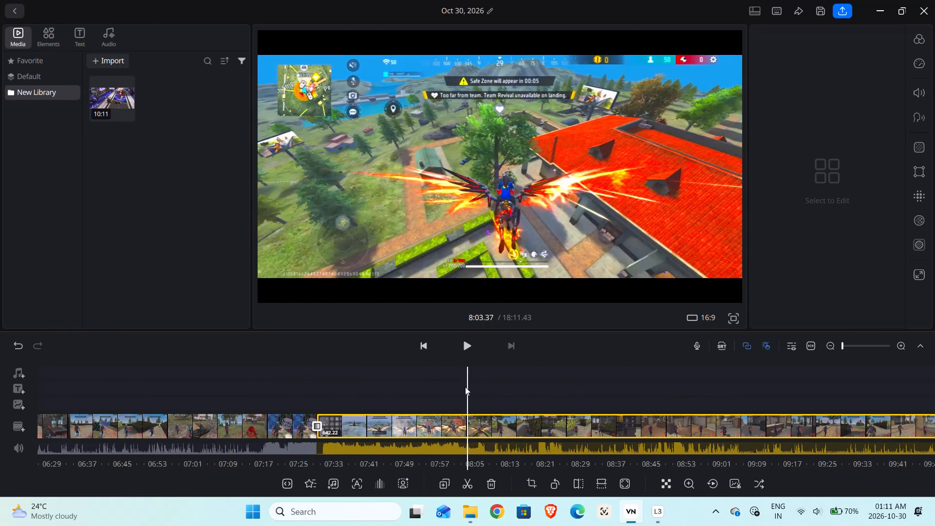
left_click_drag(465, 387, 454, 386)
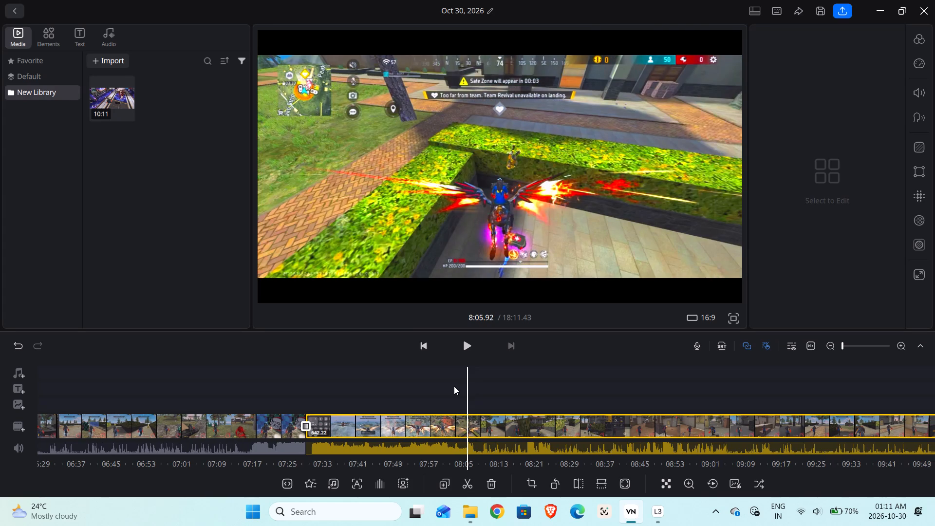
left_click_drag(454, 386, 463, 387)
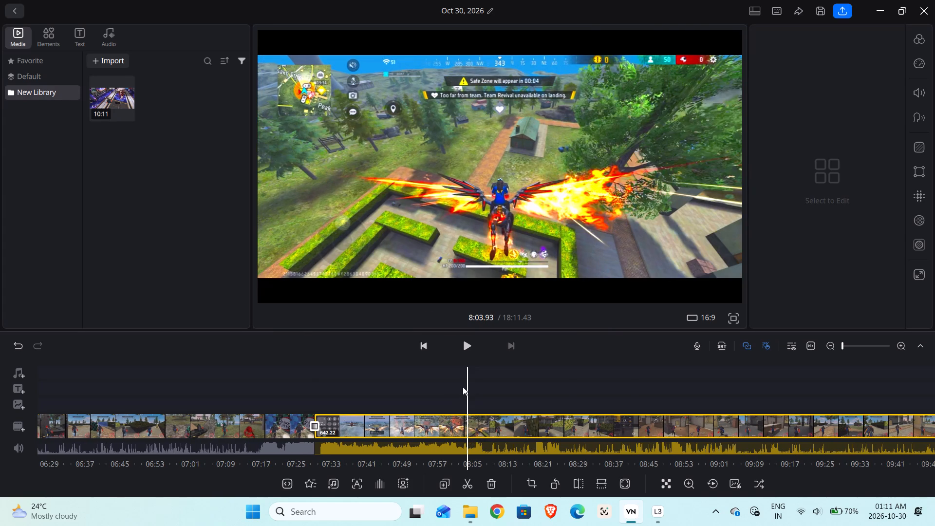
left_click(469, 484)
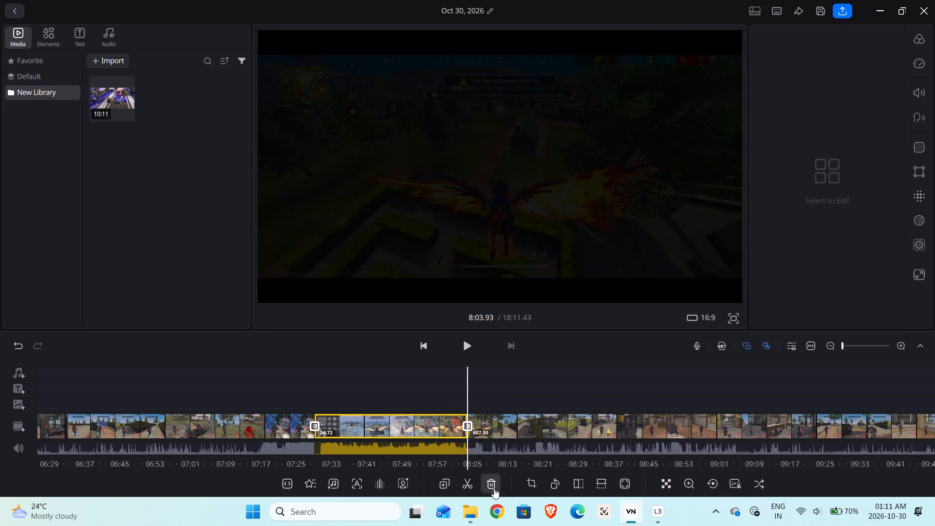
left_click(490, 486)
Set an audio fade-out of 0.2 on the 158.38-second clip.
left_click_drag(453, 394, 496, 398)
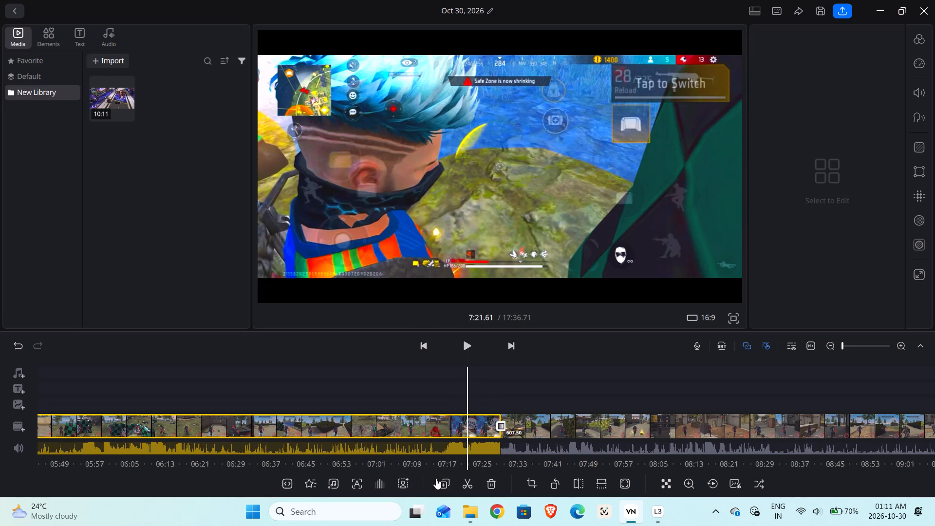
left_click(383, 480)
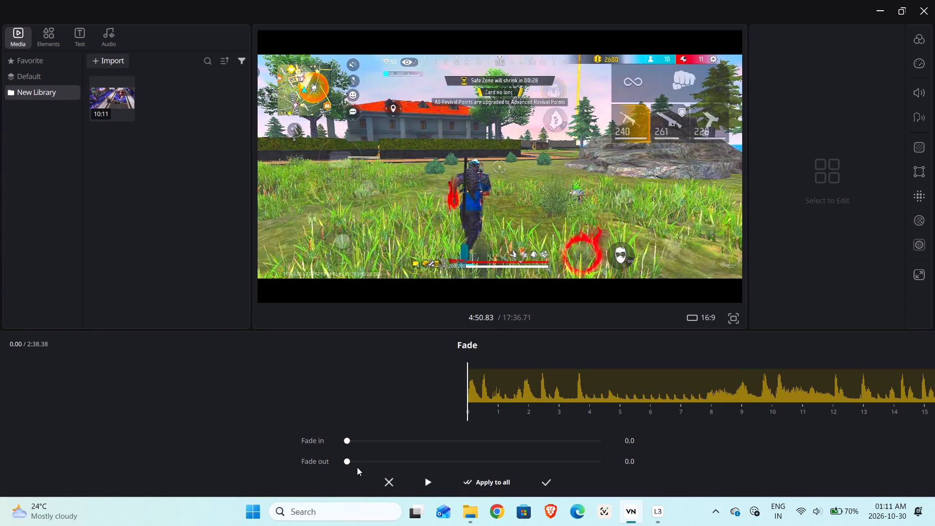
left_click(353, 460)
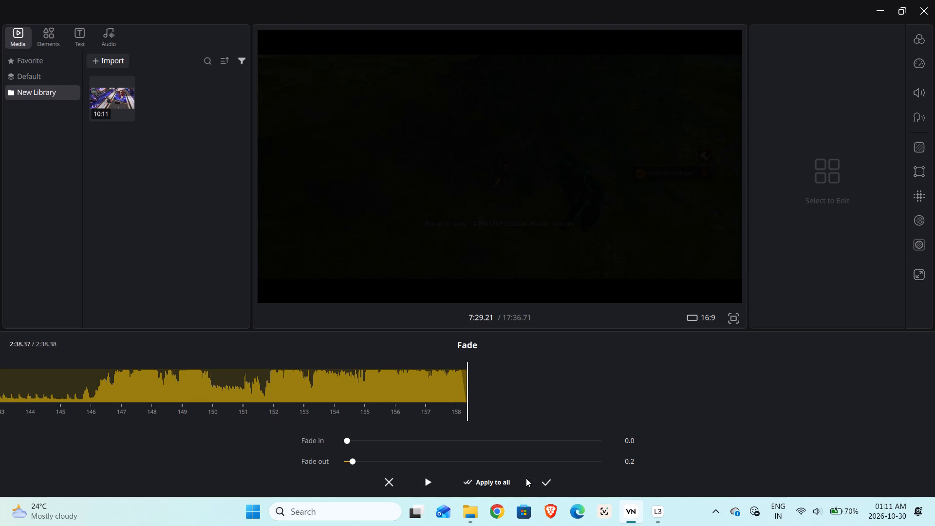
left_click(543, 484)
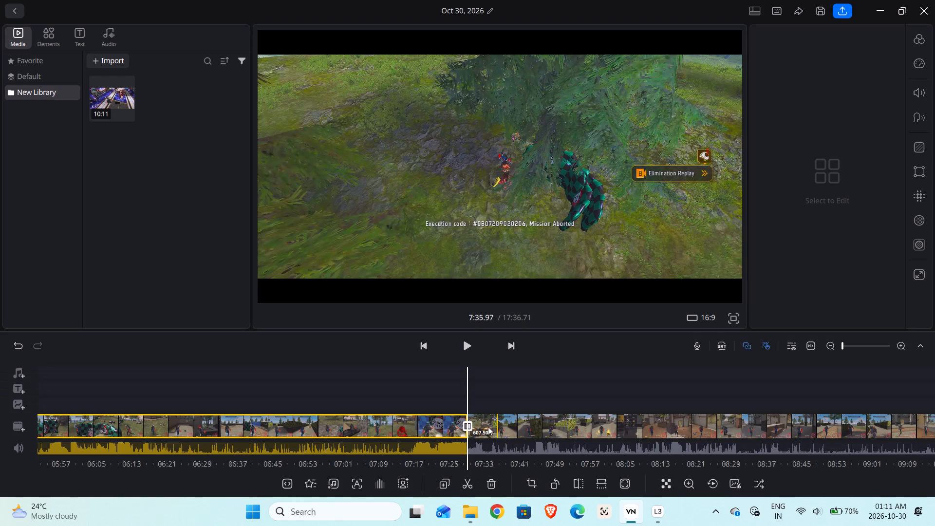
Play back and skim the 607.50-second clip from its start to about 9:54, examining the gameplay for a section to cut.
left_click_drag(478, 407, 507, 404)
left_click(468, 341)
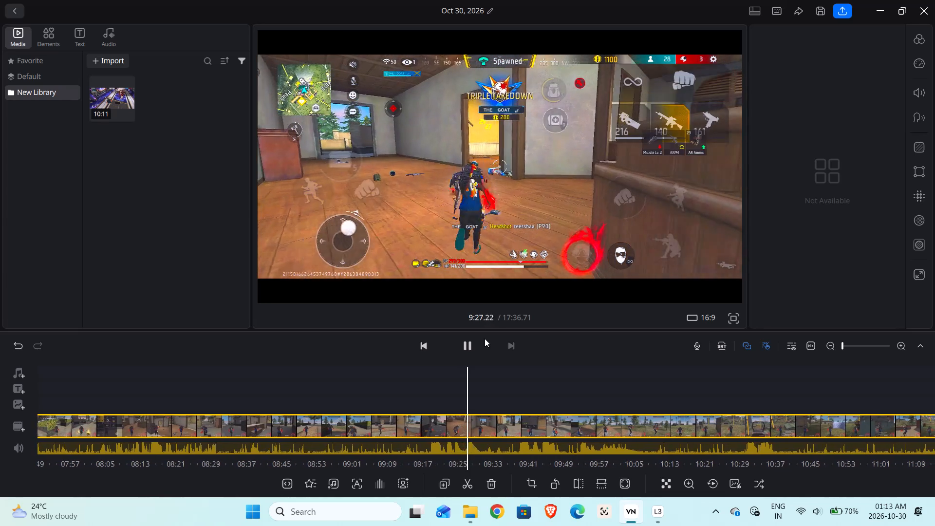
left_click(473, 347)
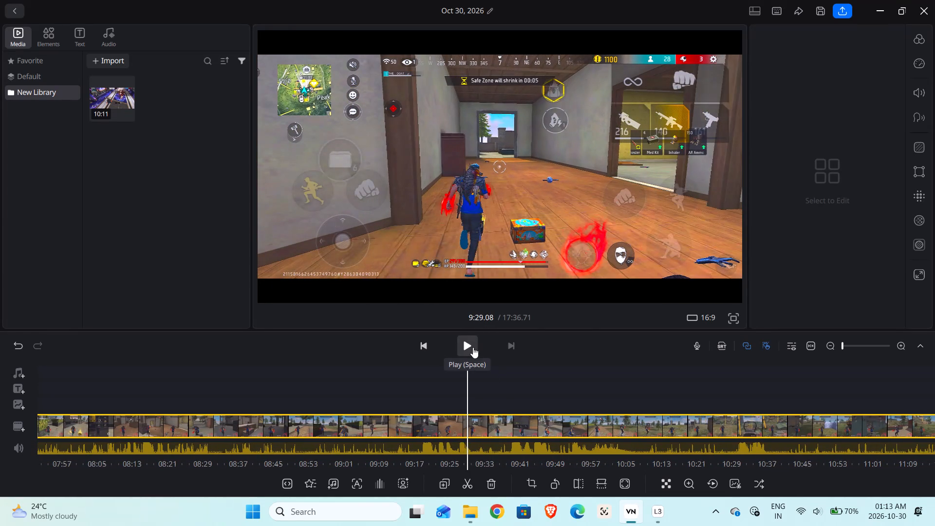
left_click(473, 347)
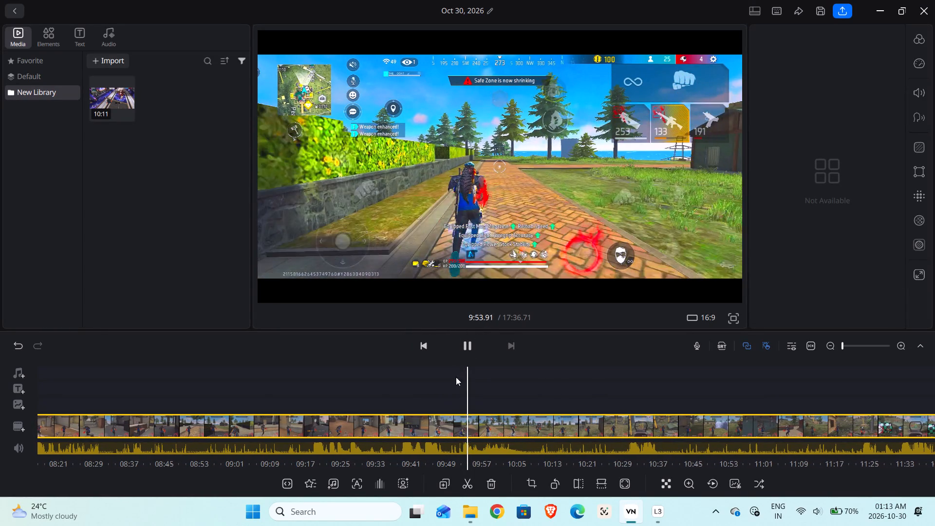
left_click_drag(442, 393, 486, 389)
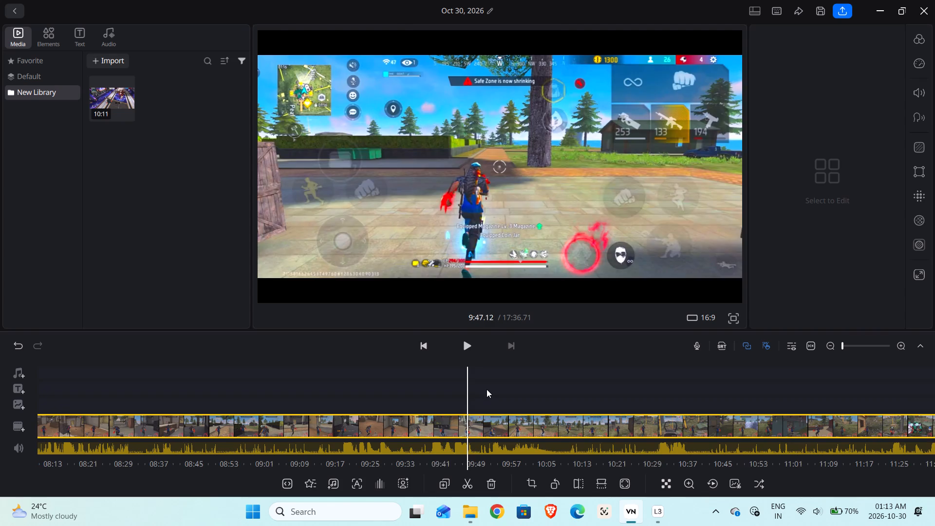
left_click_drag(486, 389, 547, 387)
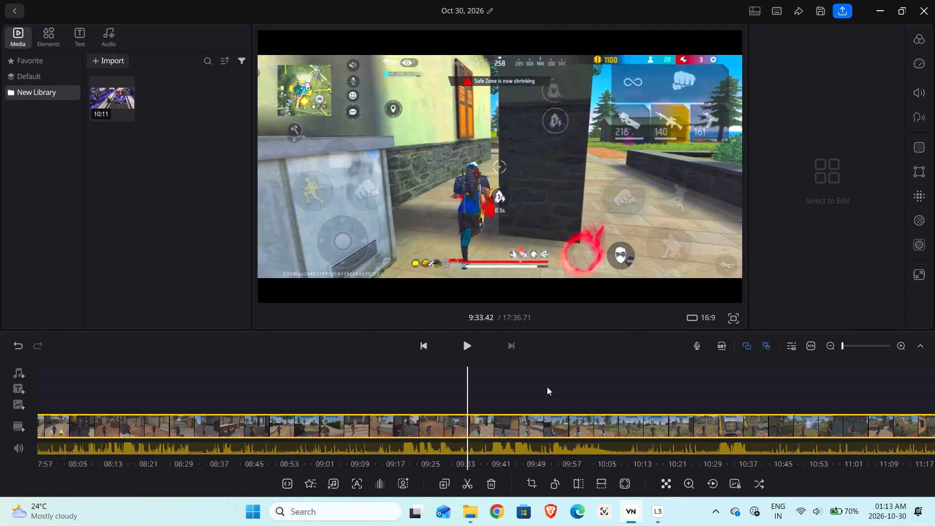
left_click_drag(547, 387, 550, 387)
left_click_drag(417, 392, 574, 384)
left_click_drag(393, 392, 513, 385)
left_click_drag(371, 389, 421, 389)
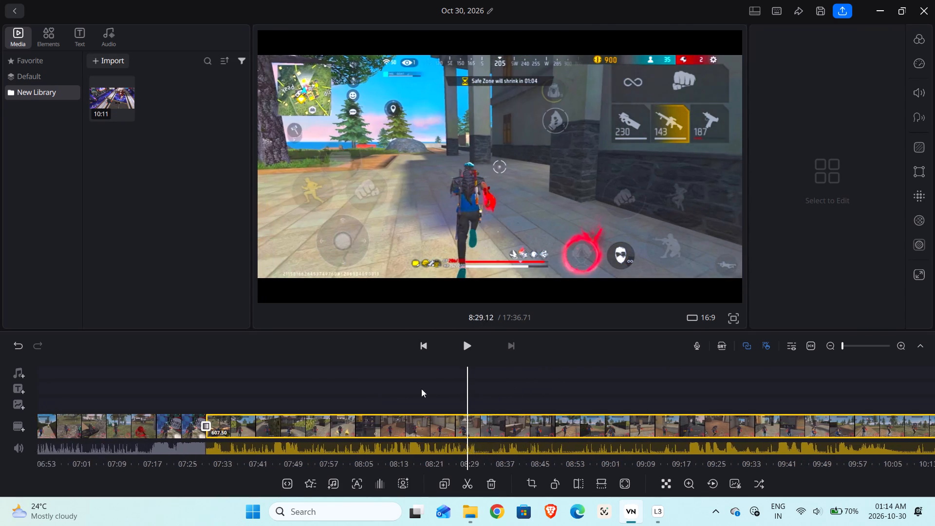
left_click_drag(421, 389, 551, 390)
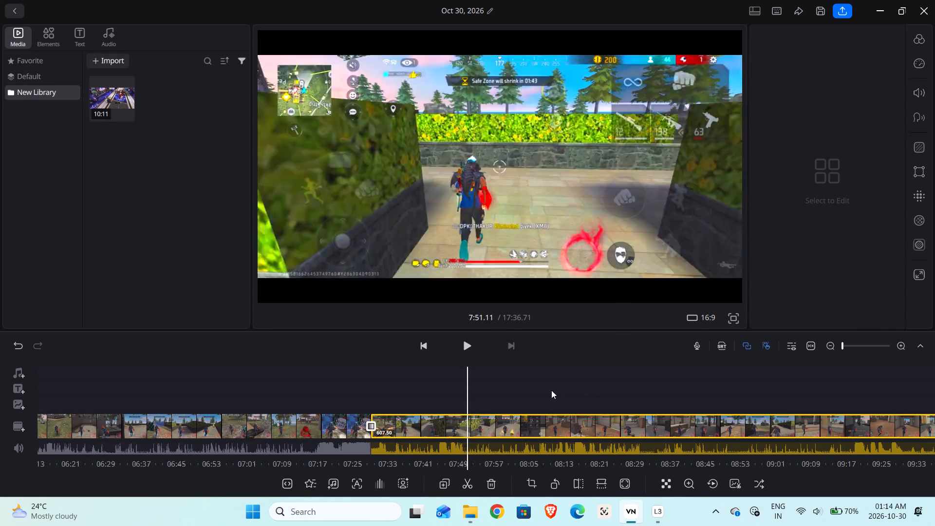
left_click_drag(551, 390, 500, 391)
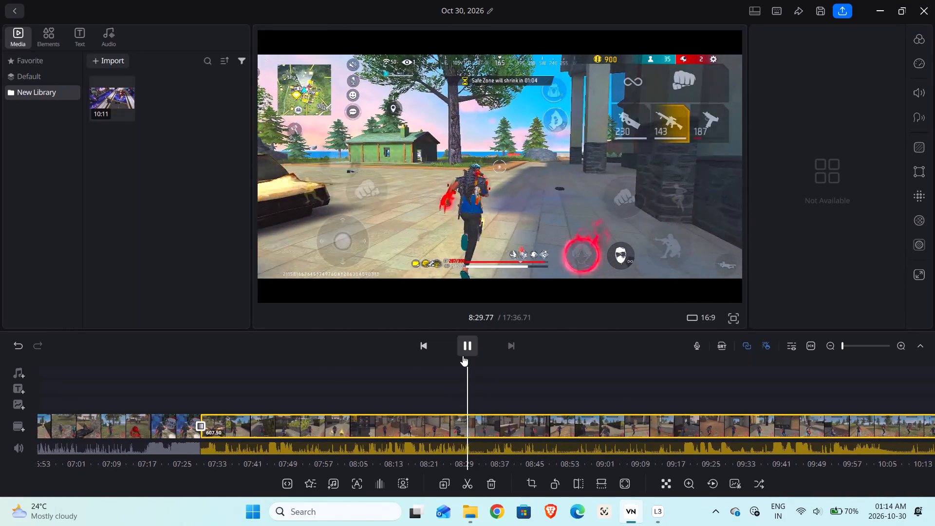
left_click(463, 354)
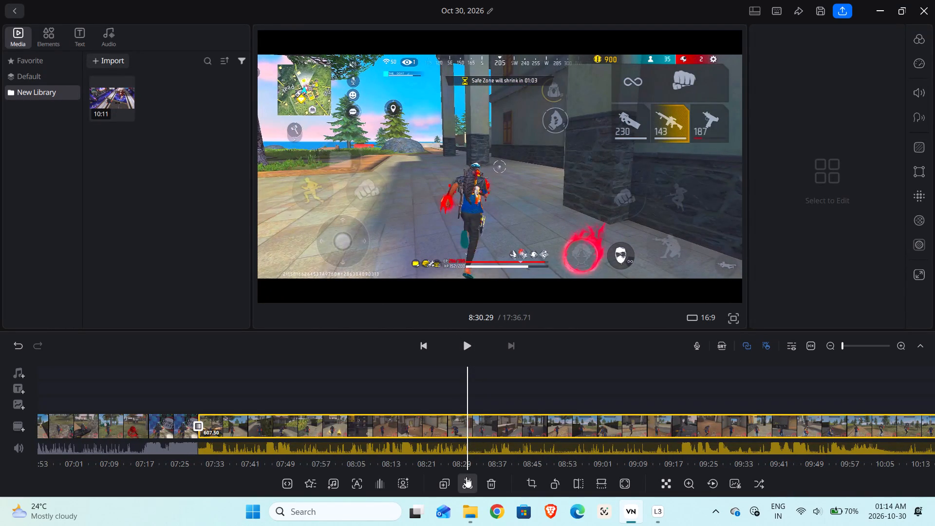
left_click(466, 477)
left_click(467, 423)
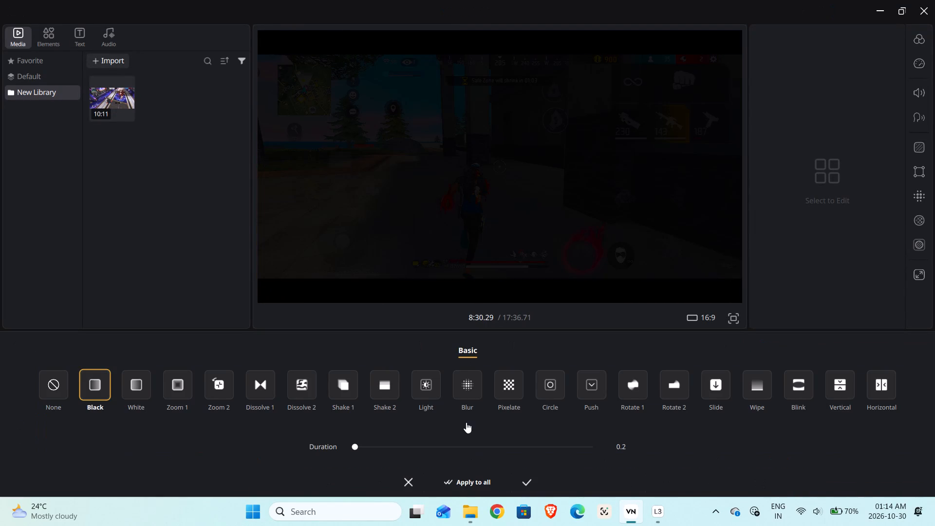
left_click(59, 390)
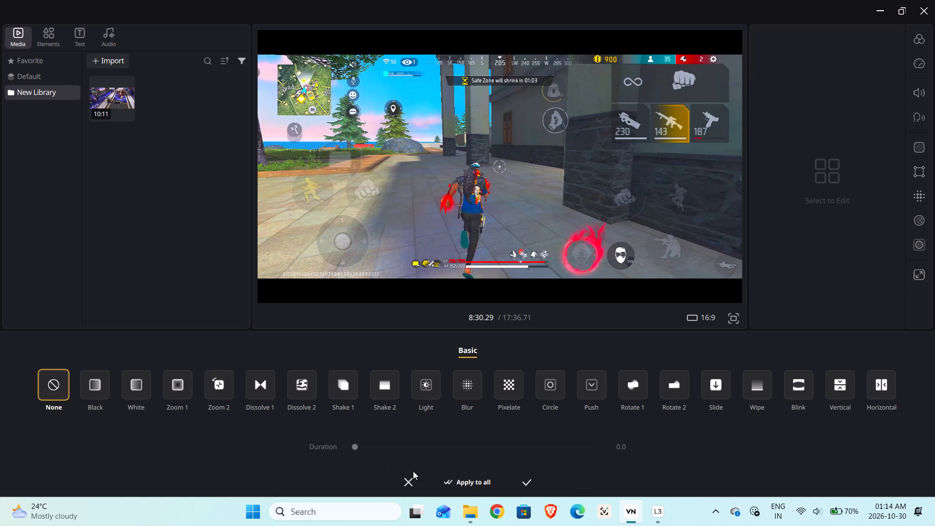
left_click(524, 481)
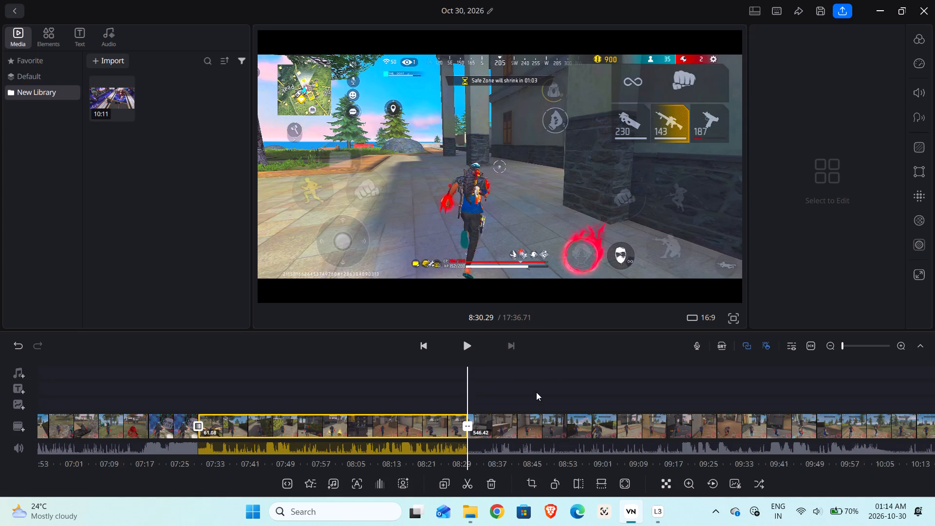
Split the 546.42-second clip at 9:14.31, where the player runs along the stone wall, and delete its 44.02-second opening segment.
left_click_drag(536, 392, 401, 378)
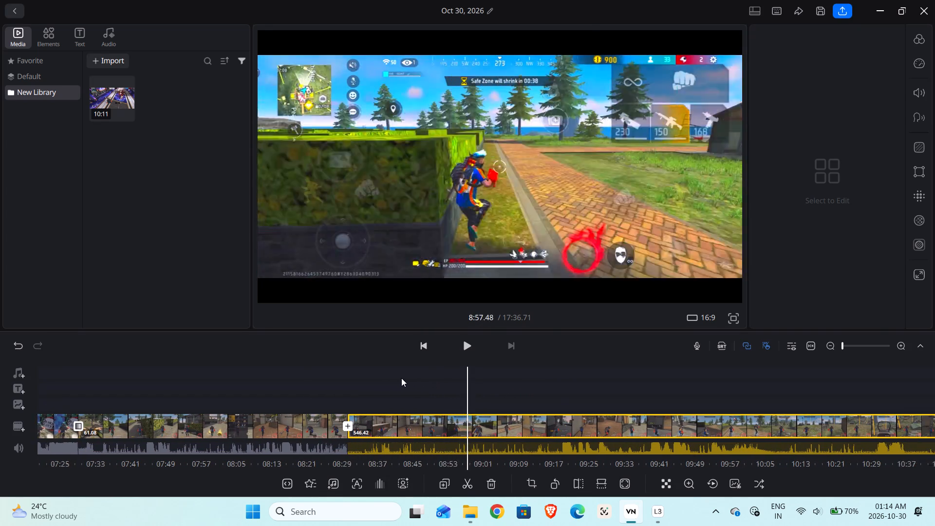
left_click_drag(401, 378, 354, 372)
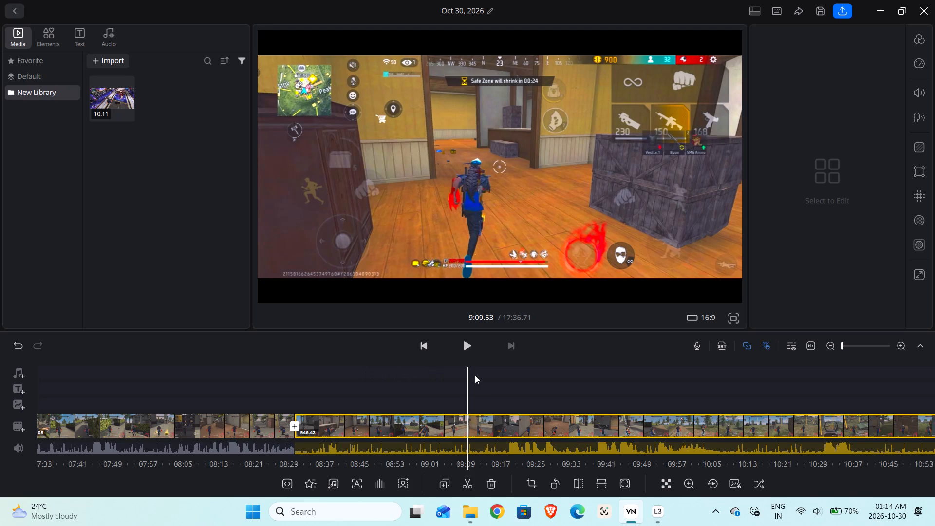
left_click_drag(497, 383, 460, 384)
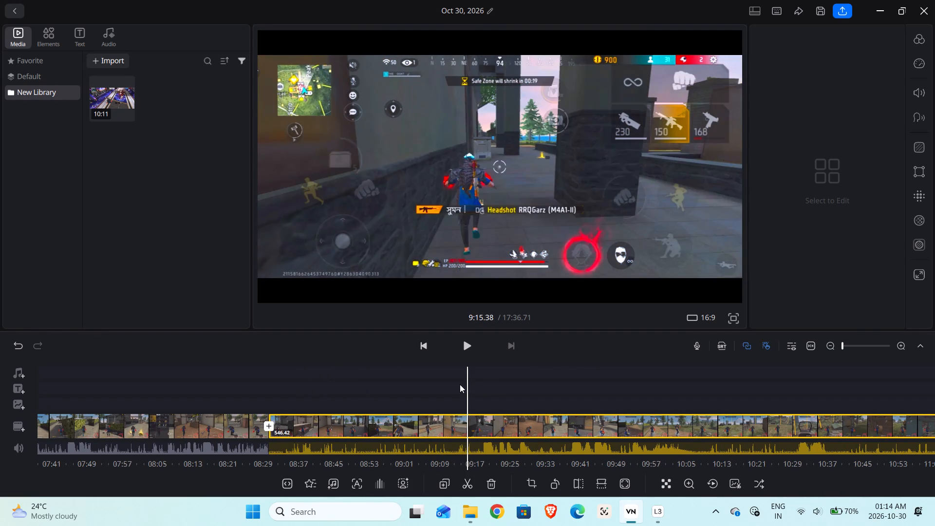
left_click_drag(460, 384, 451, 382)
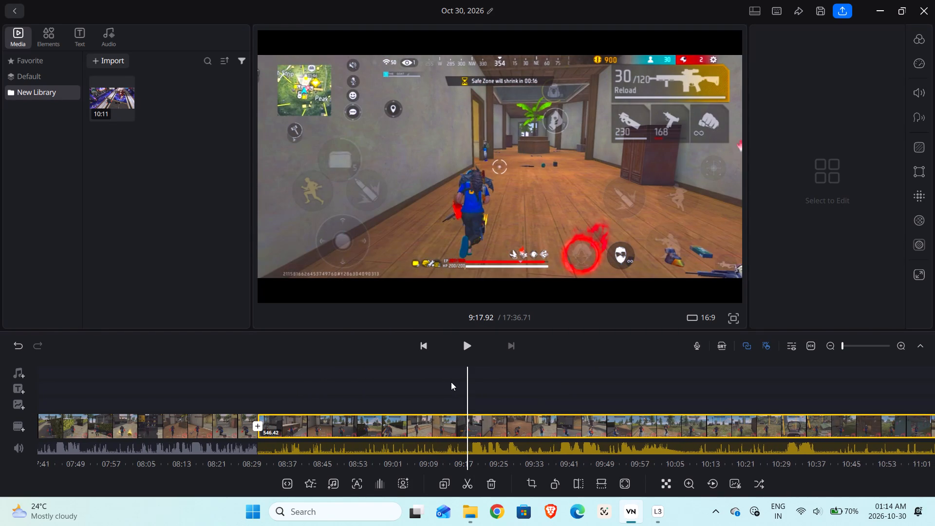
left_click_drag(451, 382, 467, 385)
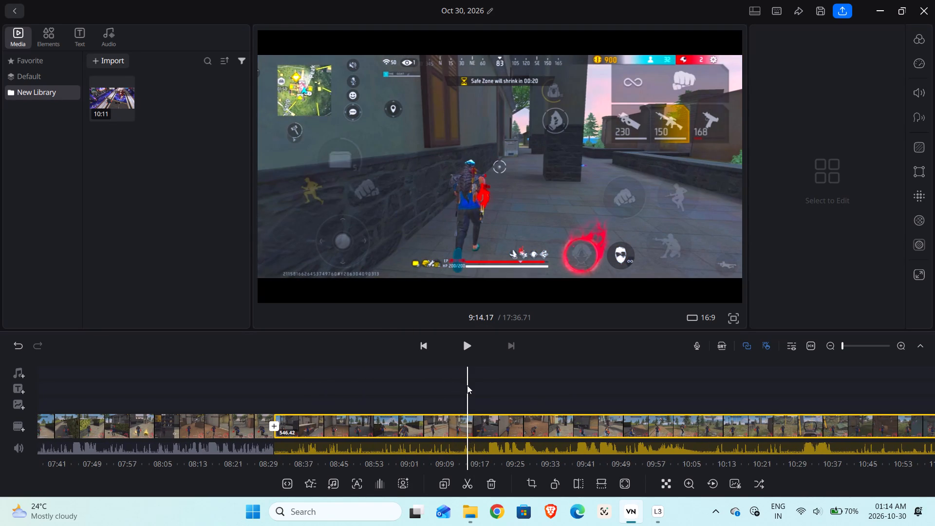
left_click_drag(467, 385, 458, 386)
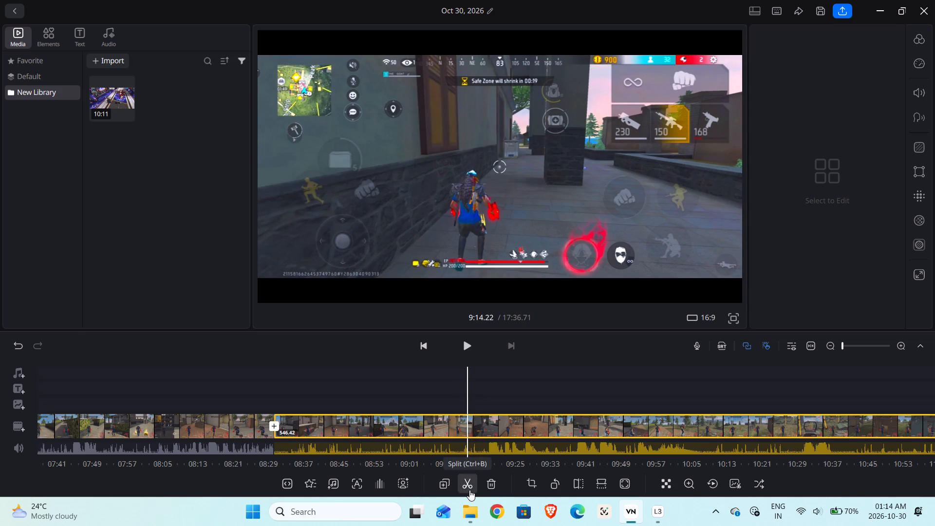
double_click(469, 341)
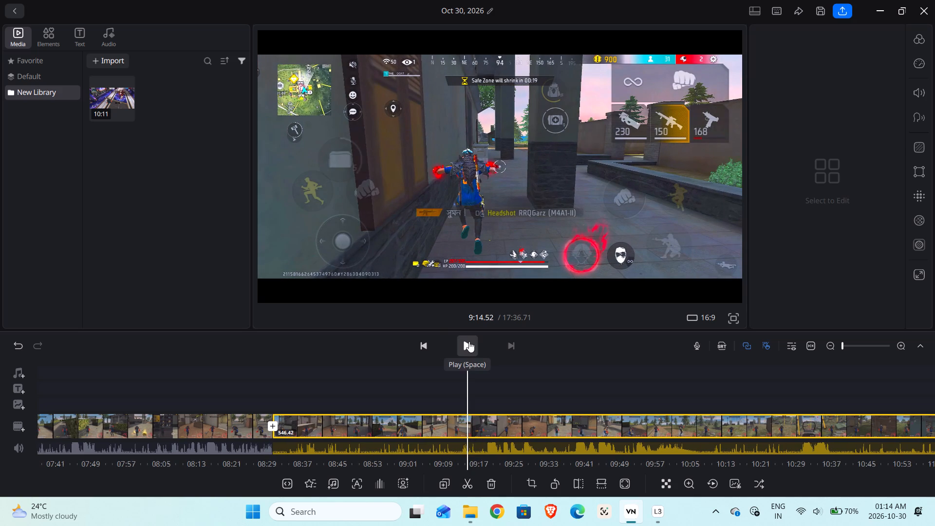
left_click(469, 341)
left_click(469, 341)
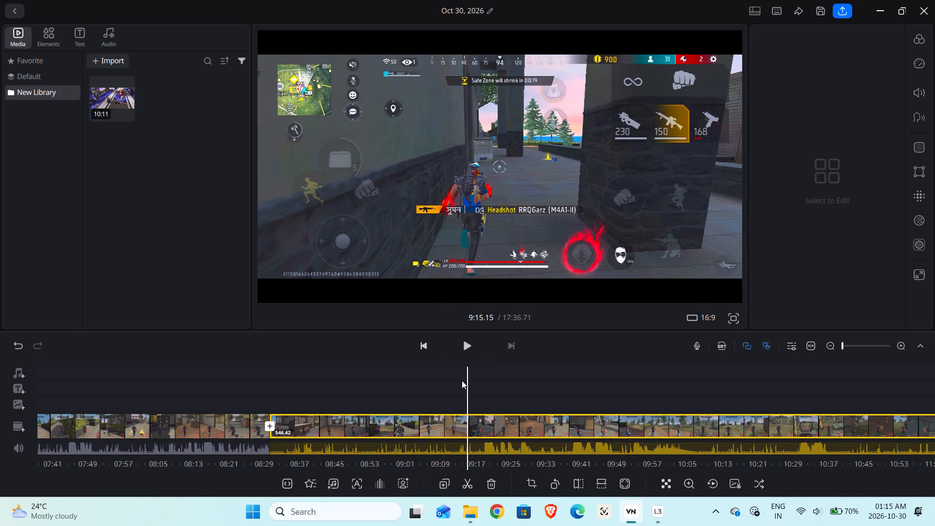
left_click_drag(462, 380, 477, 383)
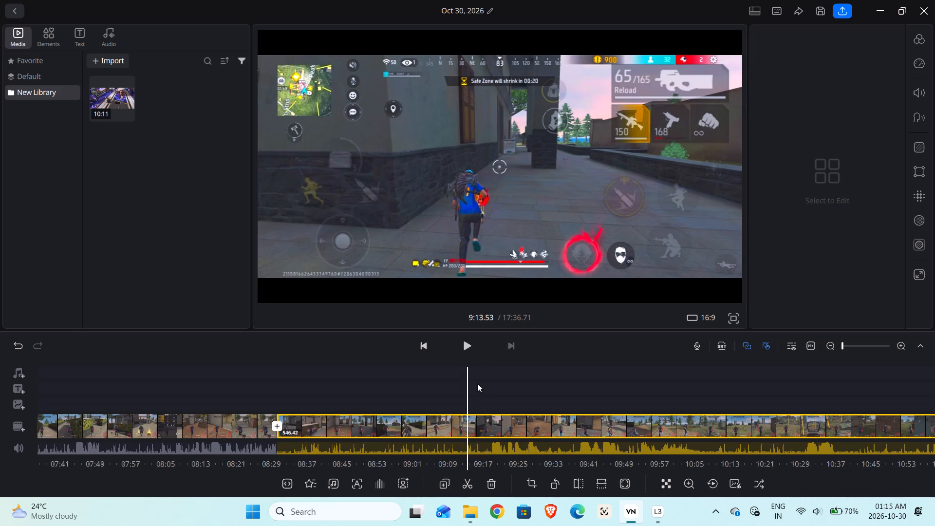
left_click_drag(477, 383, 475, 381)
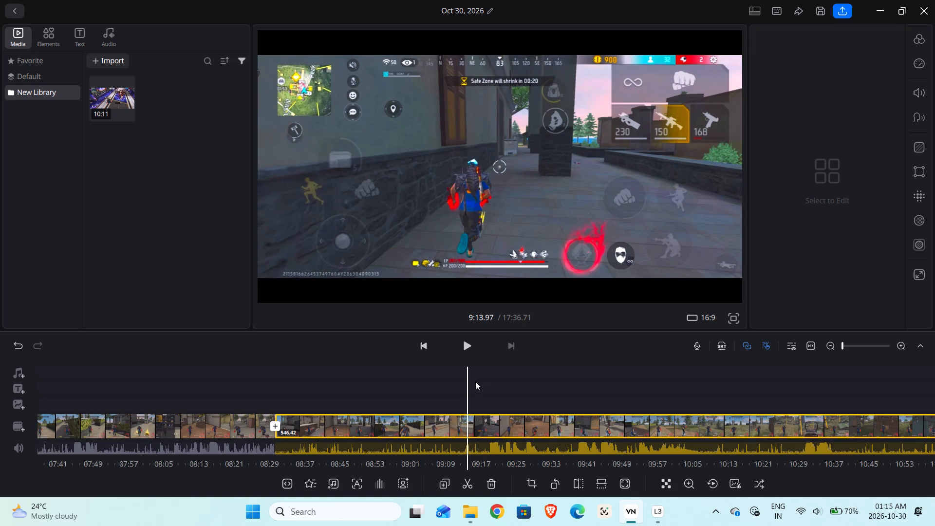
left_click_drag(475, 381, 474, 381)
left_click(476, 476)
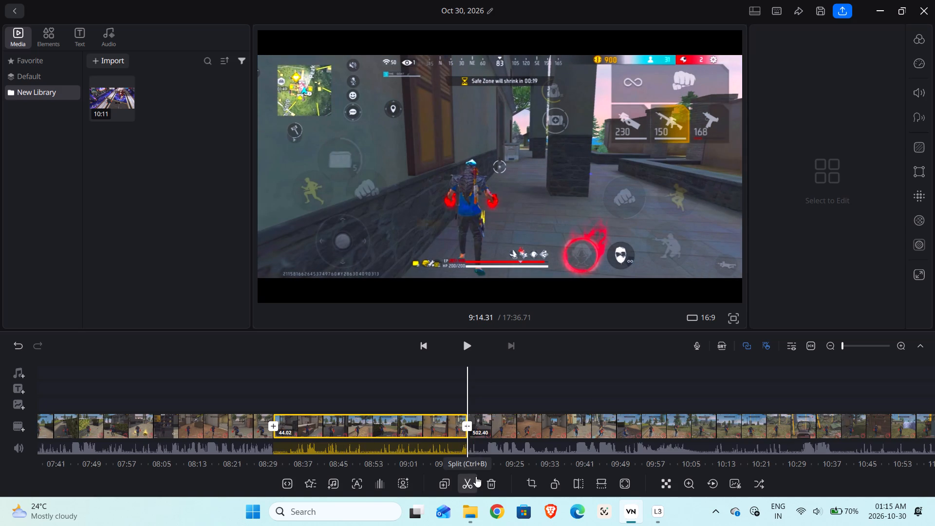
left_click(492, 491)
Play back the join between the 61.08-second and 502.40-second clips and the gameplay that follows it.
left_click_drag(454, 400, 475, 399)
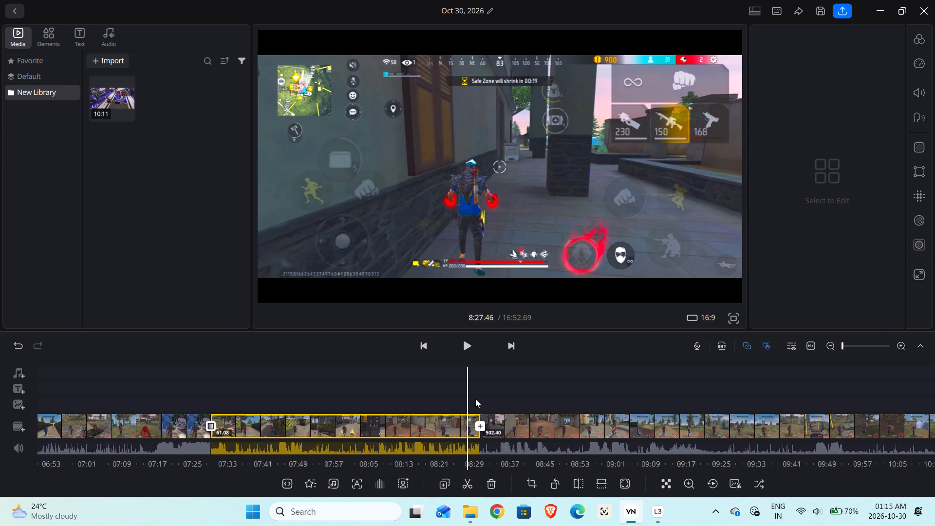
left_click_drag(475, 399, 481, 399)
left_click(467, 343)
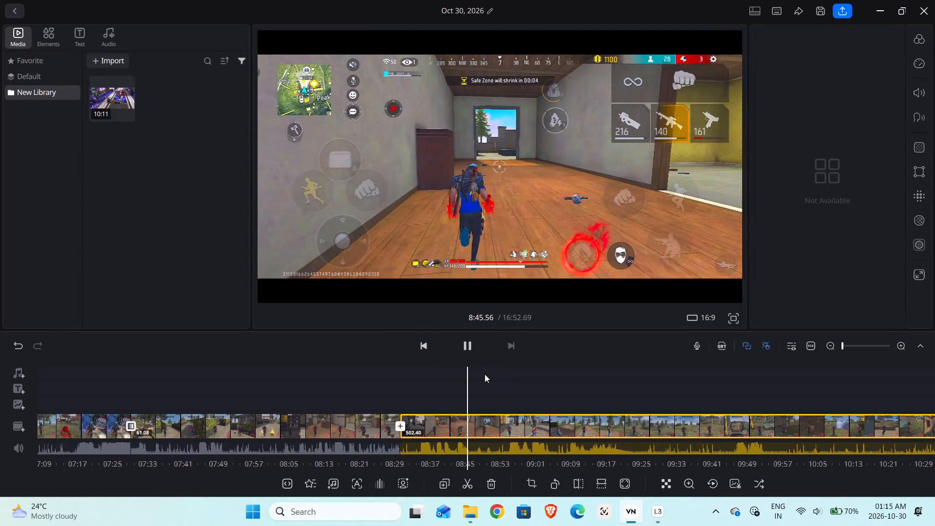
Skim and replay the opening of the 502.40-second clip up to about 9:06, examining the gameplay for a cut point.
left_click_drag(508, 391, 452, 384)
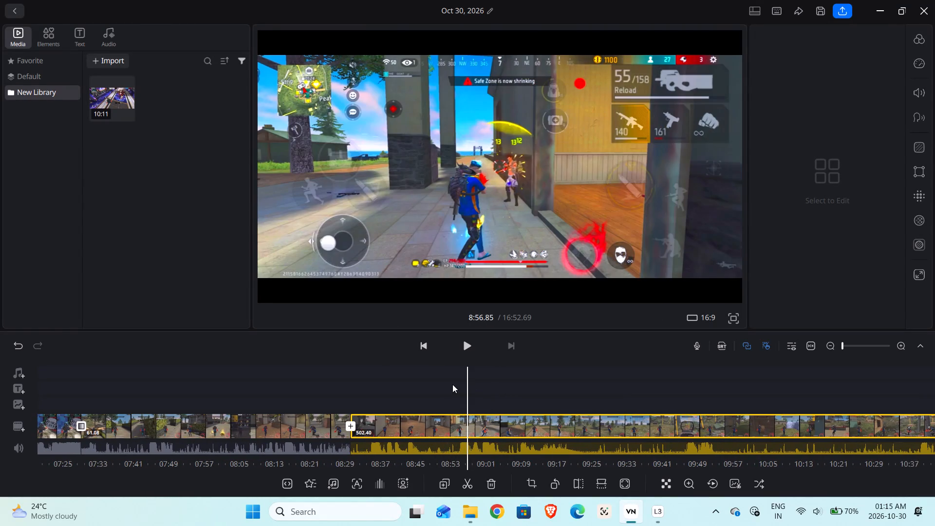
left_click_drag(452, 384, 422, 375)
left_click(463, 349)
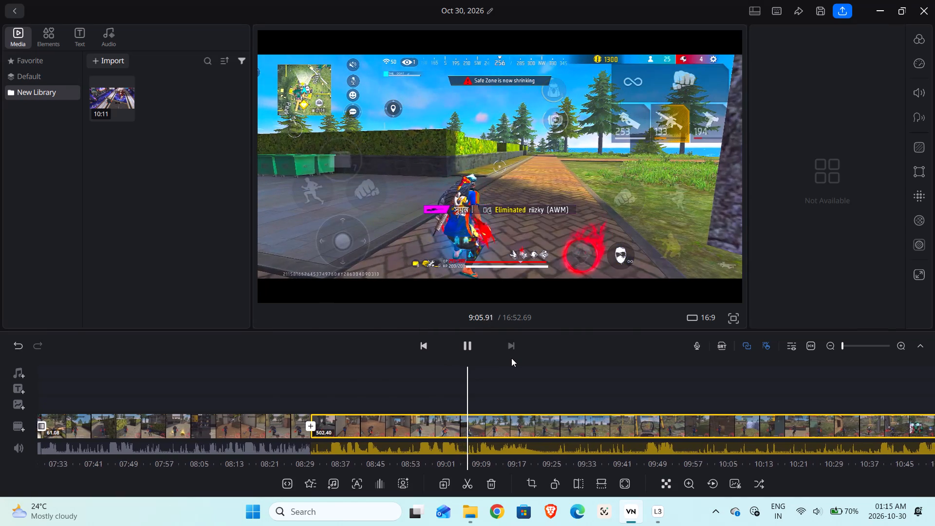
left_click_drag(469, 393, 482, 393)
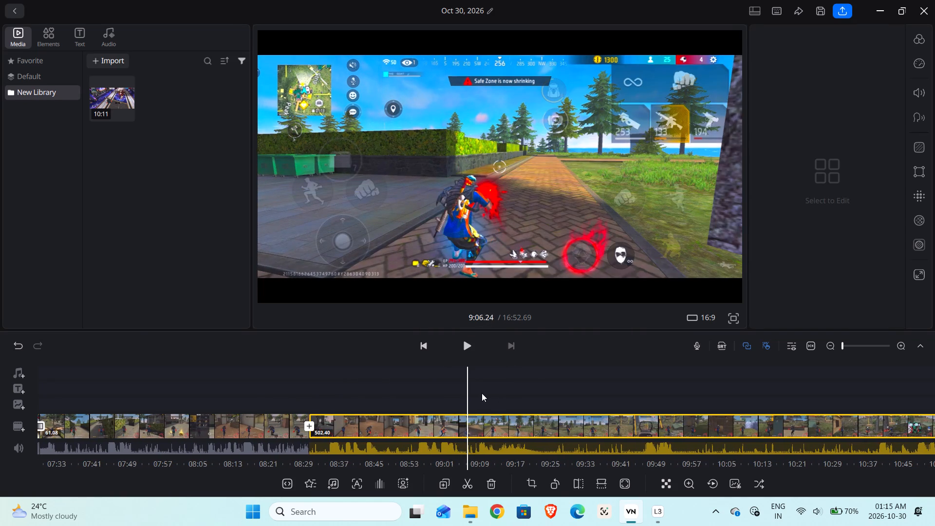
left_click_drag(482, 393, 515, 395)
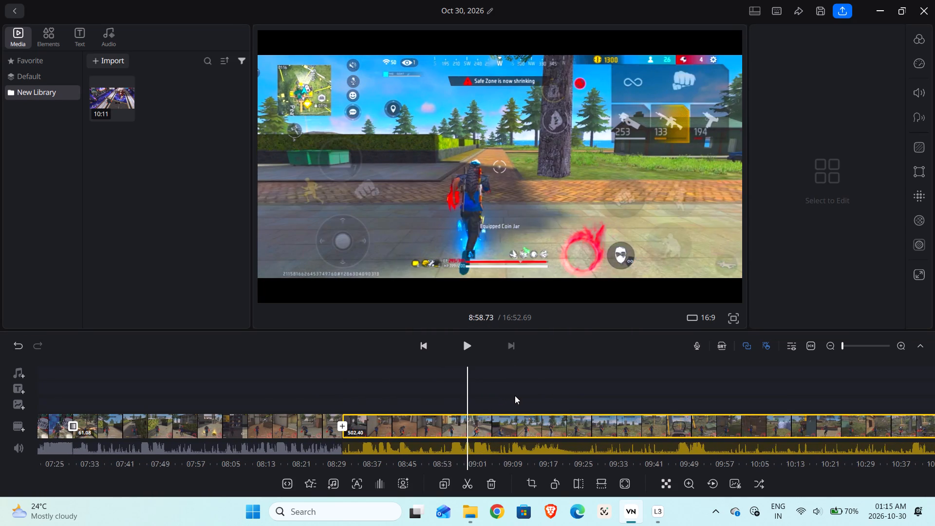
left_click_drag(515, 395, 524, 396)
left_click(468, 348)
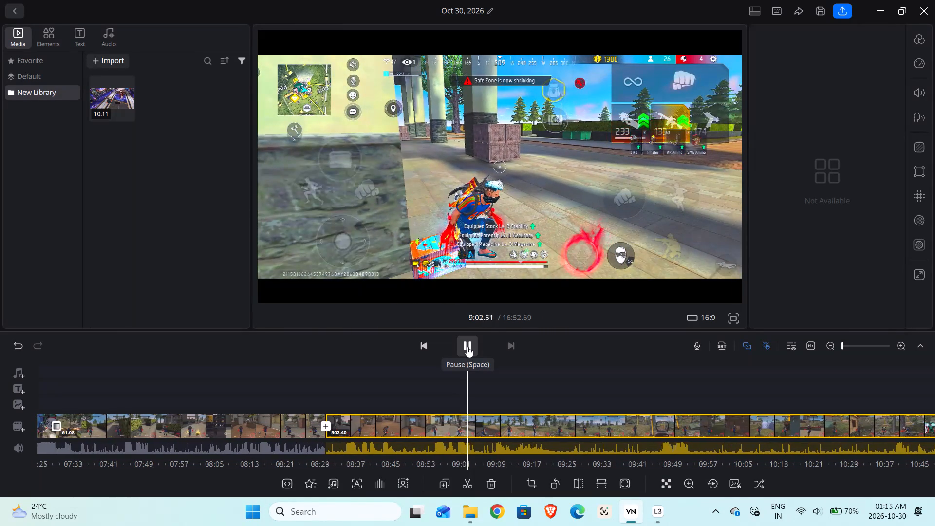
left_click(467, 347)
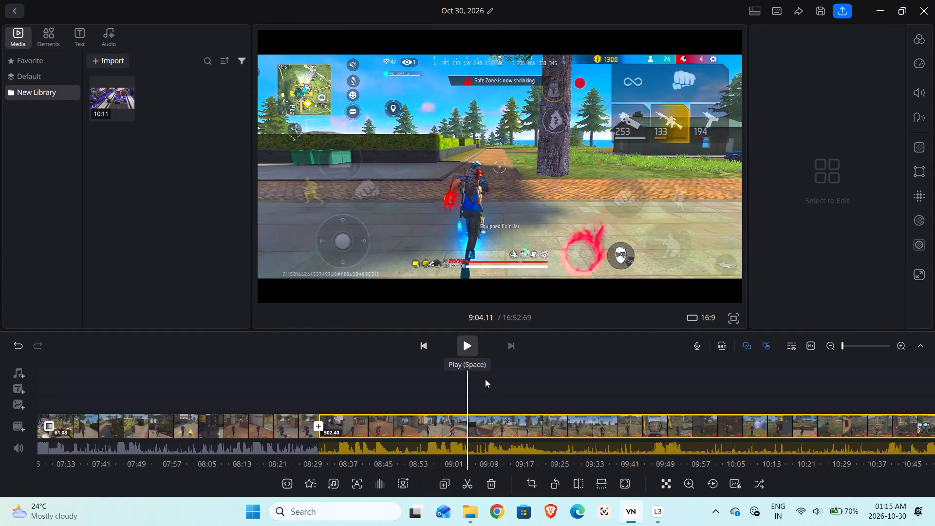
Split the 502.40-second clip at 9:04.69, where the player runs past the tree onto the brick path.
left_click(469, 342)
left_click(469, 342)
left_click(469, 342)
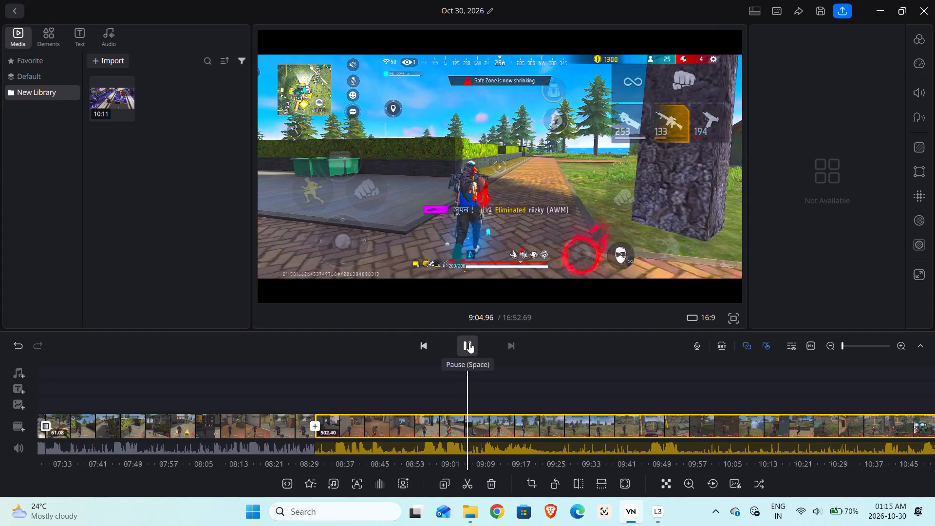
left_click(469, 342)
left_click_drag(477, 373, 487, 378)
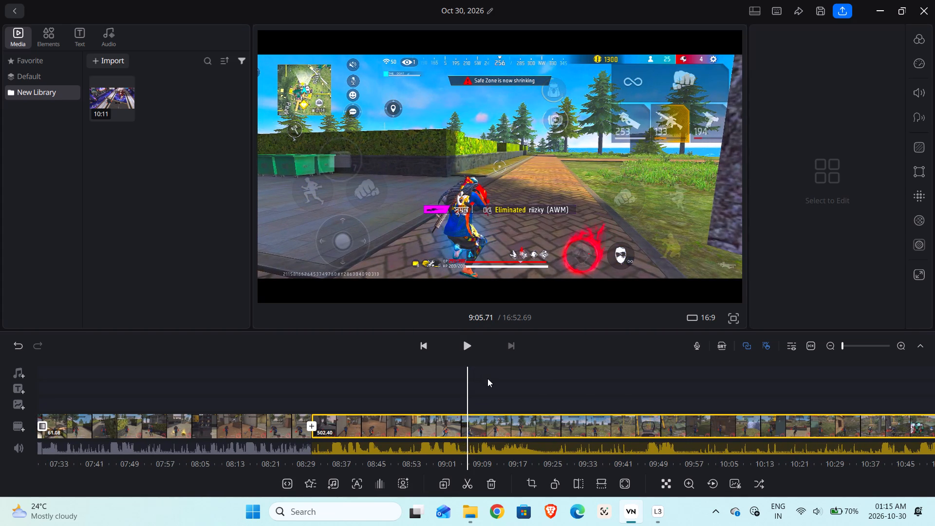
left_click_drag(487, 378, 488, 381)
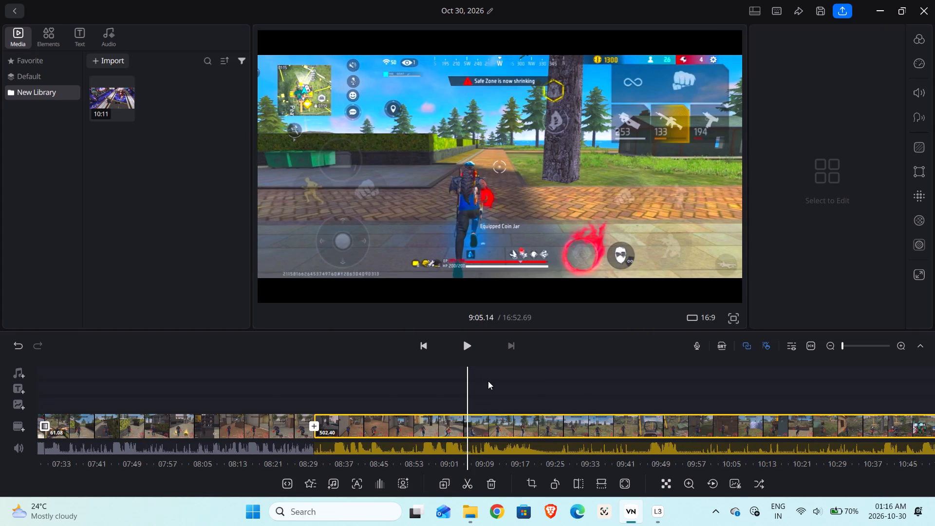
left_click_drag(488, 381, 486, 380)
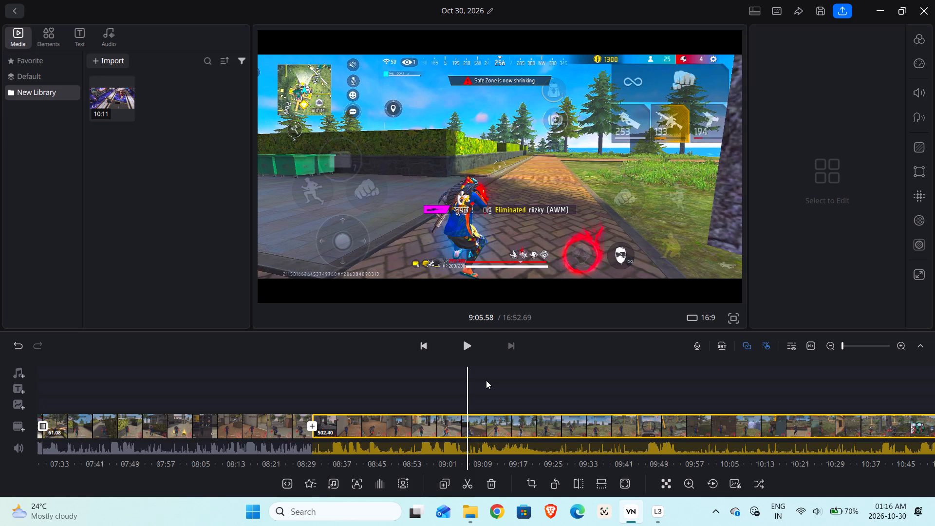
left_click_drag(486, 380, 488, 381)
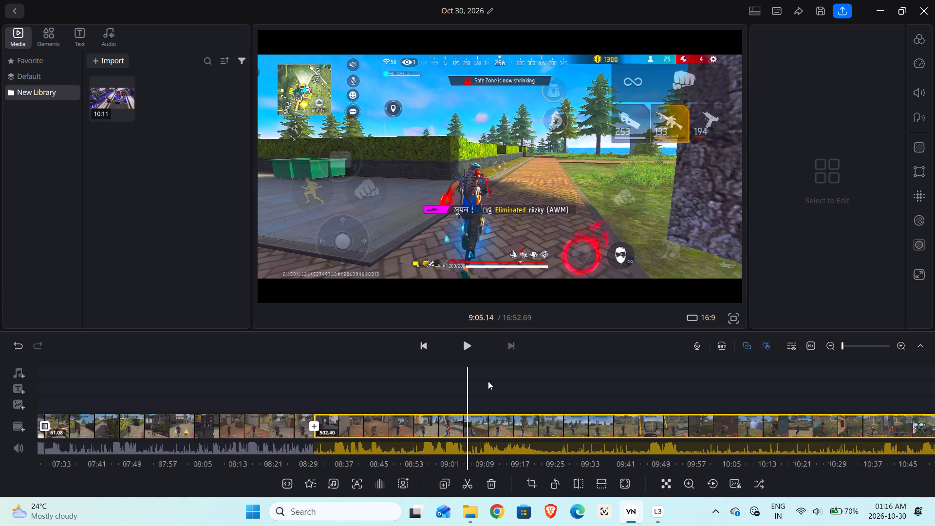
left_click_drag(488, 381, 490, 382)
left_click(466, 490)
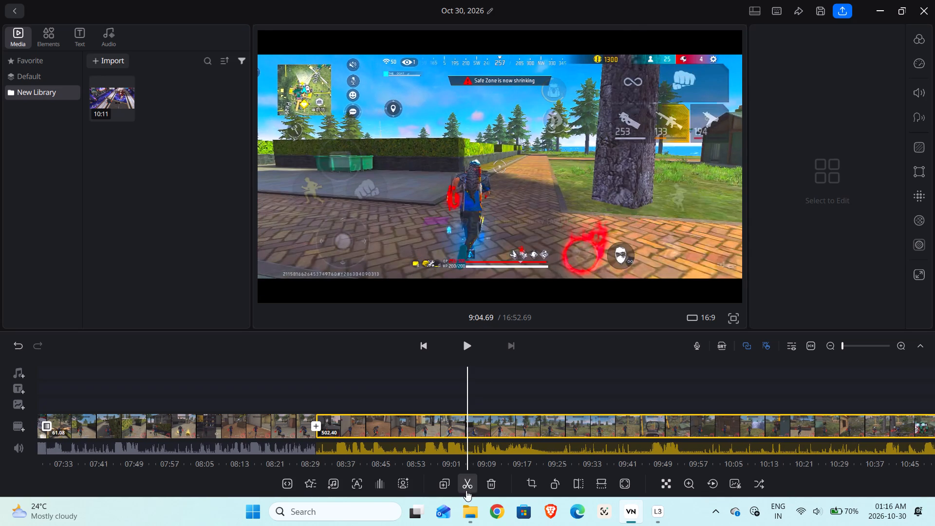
Split the 468.00-second clip at 9:37.40, on the grassy field facing the cooling tower, and delete its 32.70-second opening segment.
left_click_drag(494, 393, 430, 380)
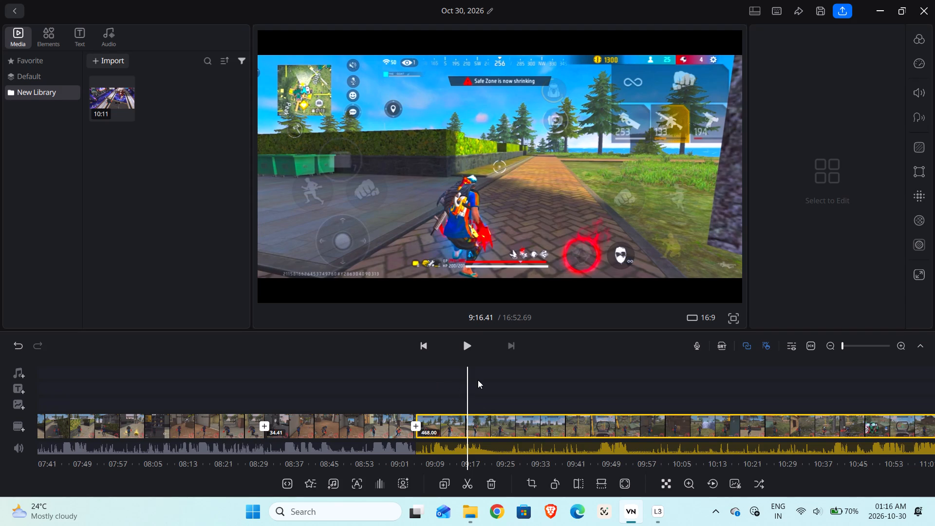
left_click_drag(478, 380, 425, 378)
left_click_drag(539, 380, 470, 383)
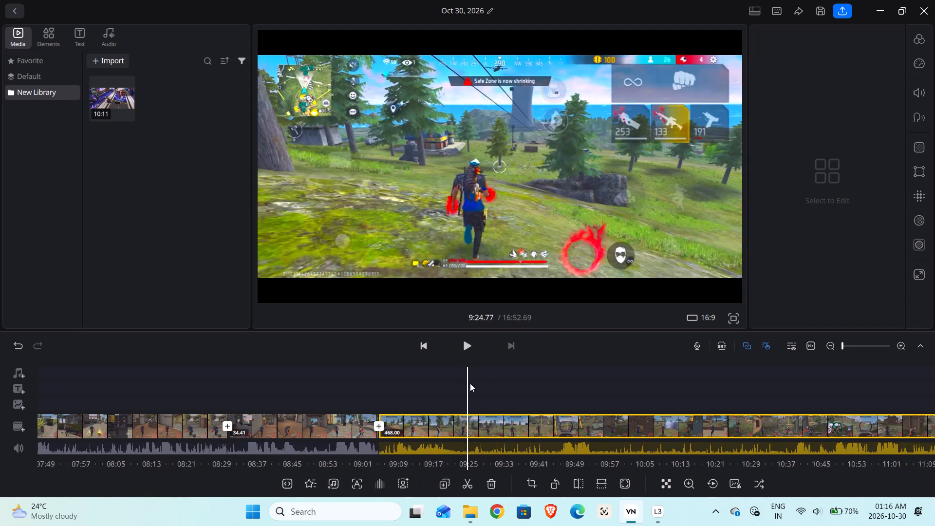
left_click_drag(470, 383, 528, 386)
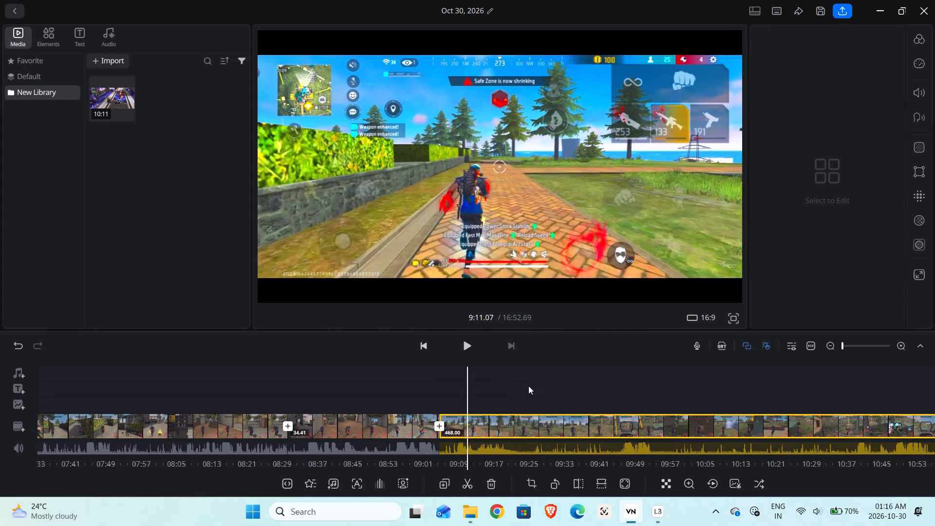
left_click_drag(528, 386, 482, 376)
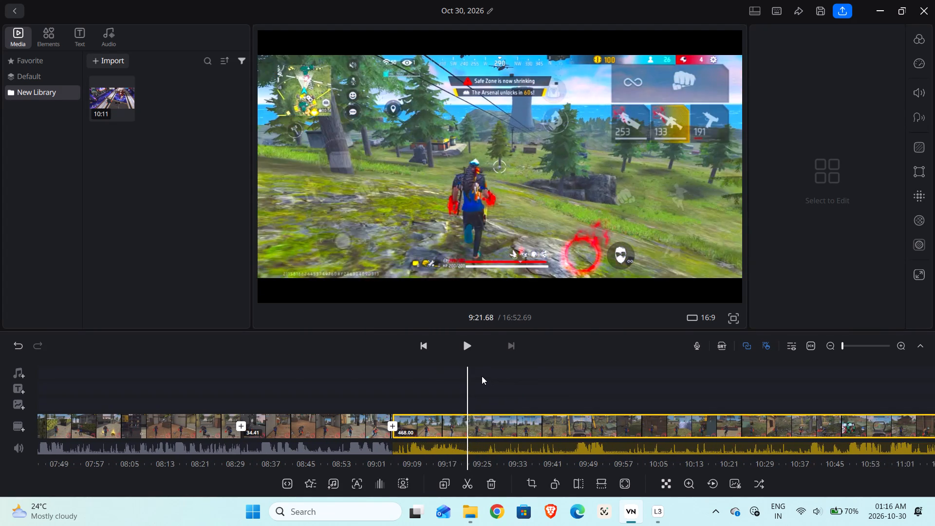
left_click_drag(482, 376, 433, 368)
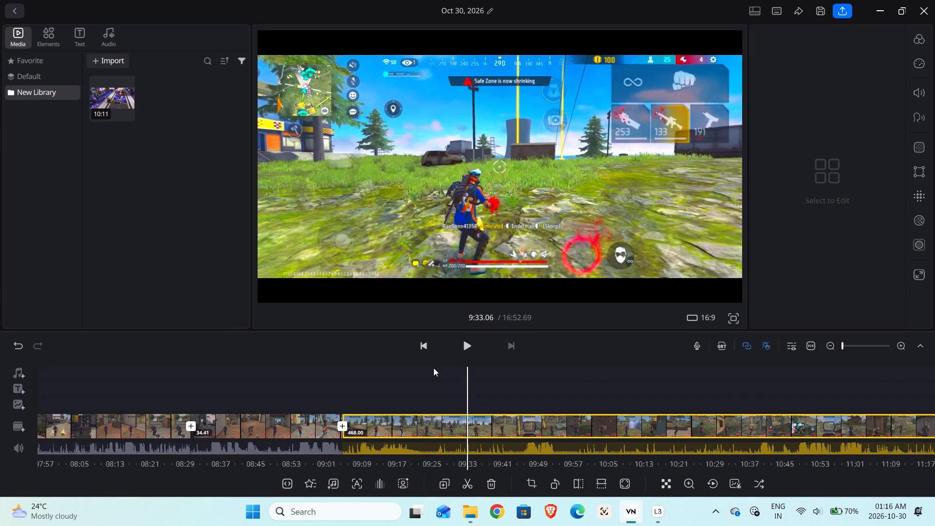
left_click_drag(433, 368, 431, 364)
left_click_drag(540, 375, 524, 375)
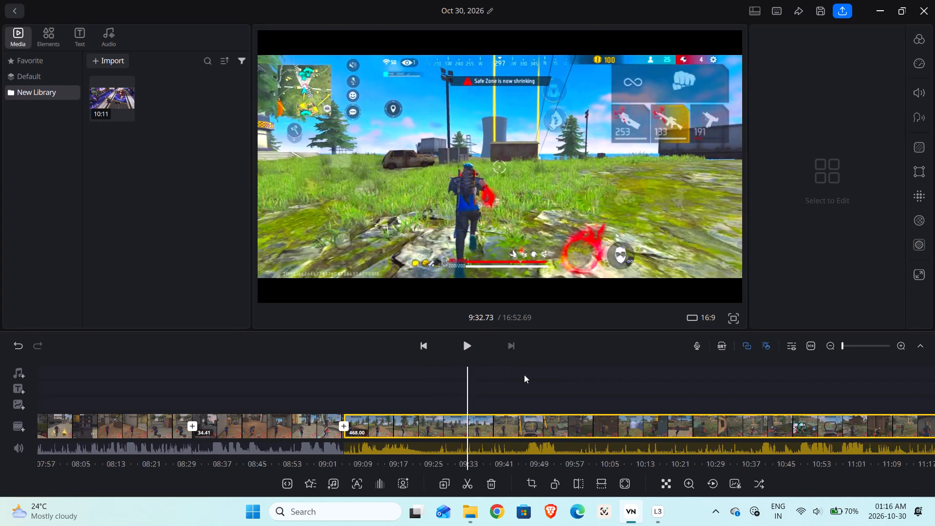
left_click_drag(524, 375, 483, 375)
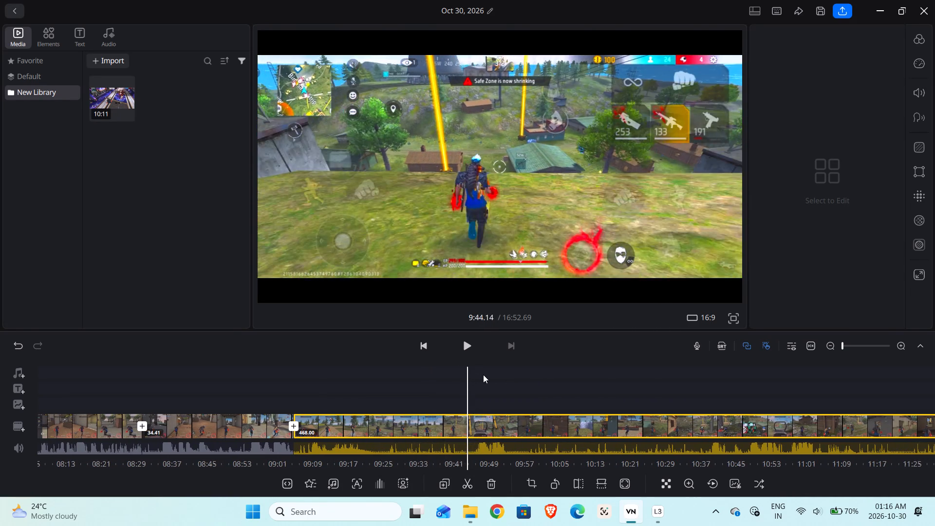
left_click_drag(483, 375, 513, 376)
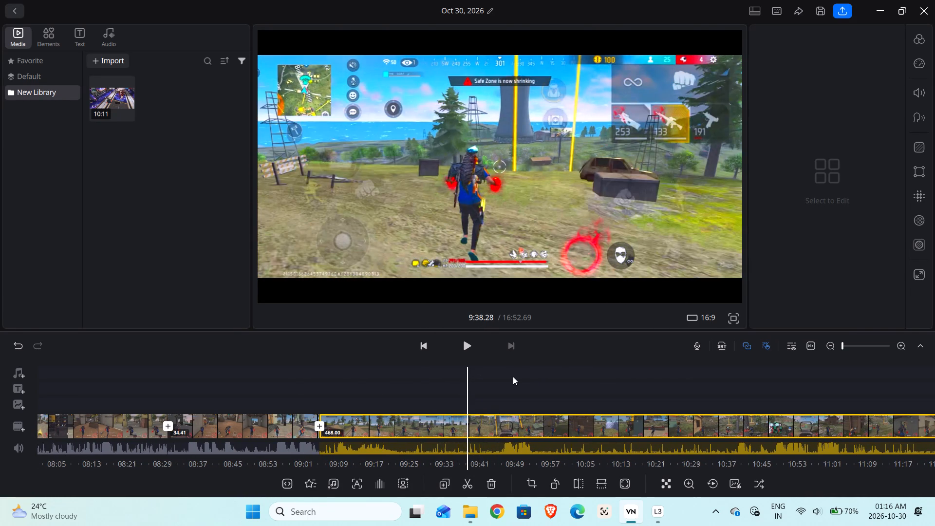
left_click_drag(513, 376, 511, 376)
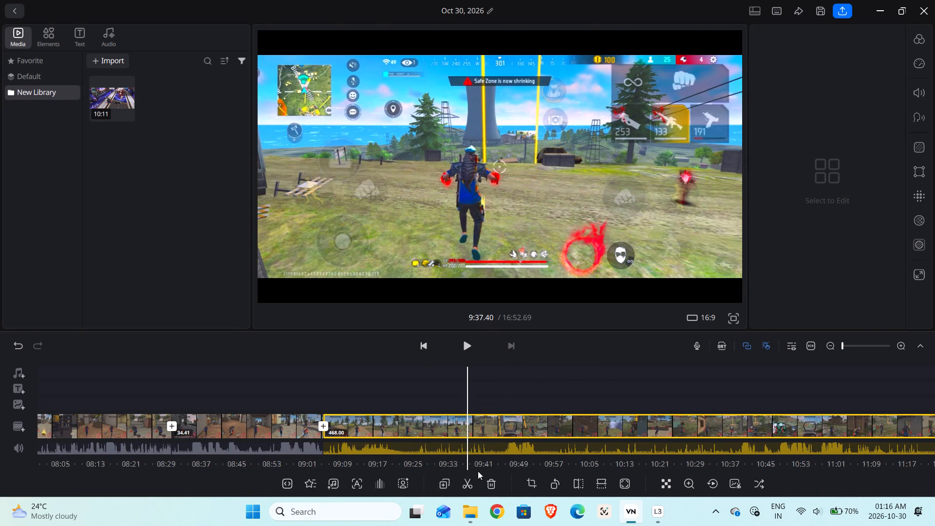
left_click(472, 479)
left_click(490, 490)
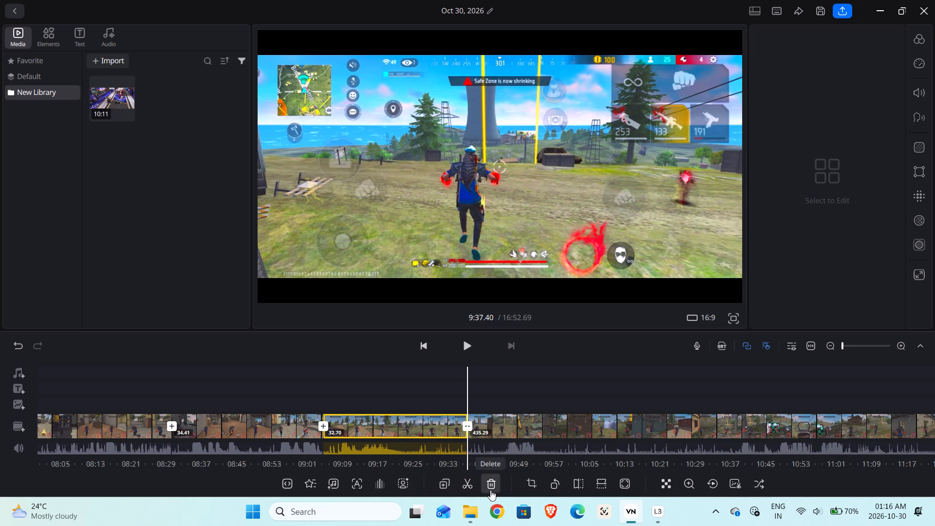
left_click_drag(443, 397, 515, 392)
left_click(466, 346)
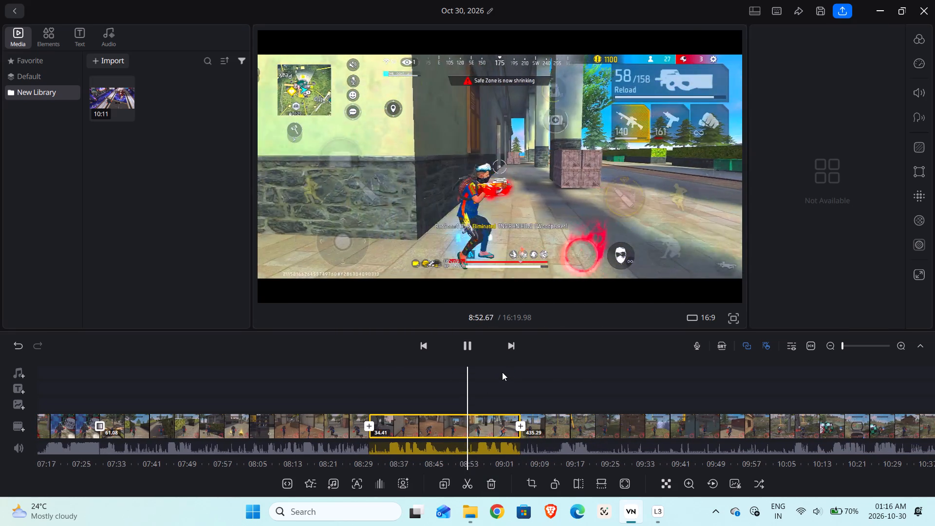
left_click_drag(553, 395, 497, 391)
left_click(467, 345)
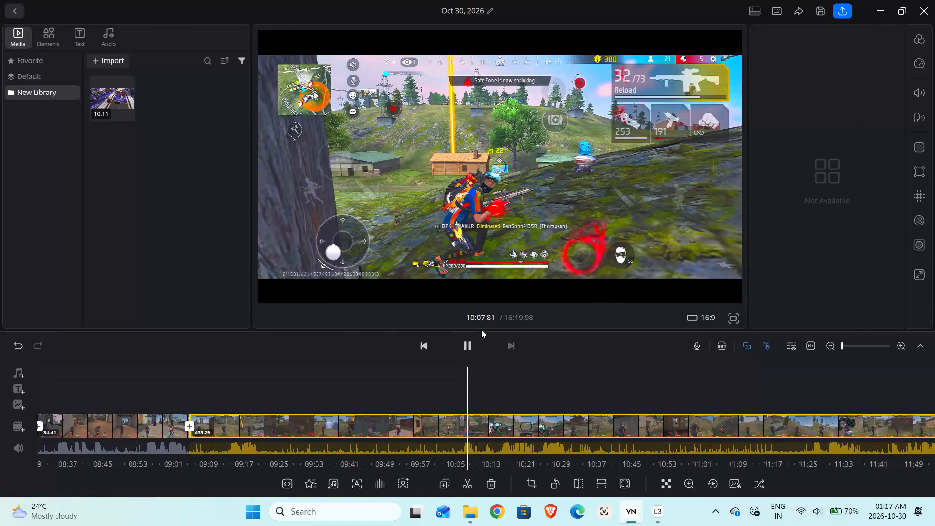
left_click(466, 347)
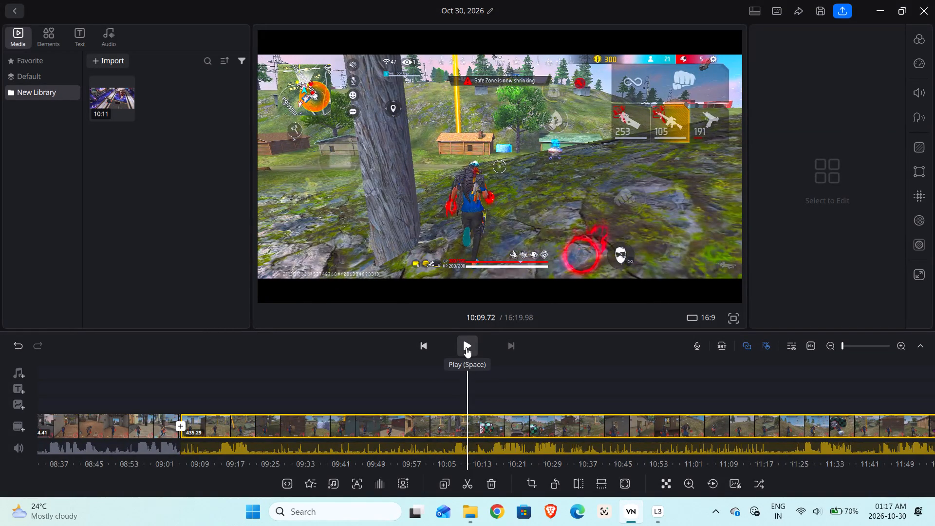
left_click(466, 347)
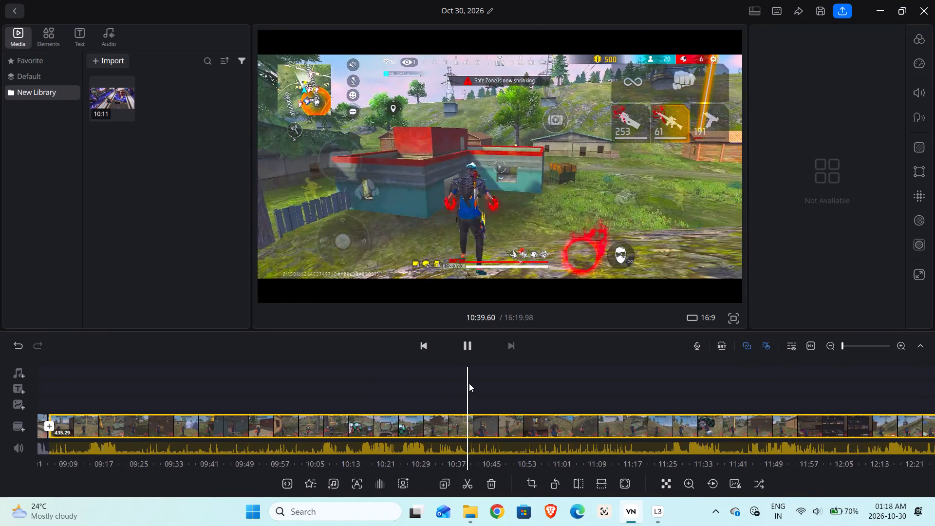
Split the 435.29-second clip at 10:36.29, between the metal tower and the wooden house, just before the message notification slides in.
left_click_drag(475, 383, 496, 379)
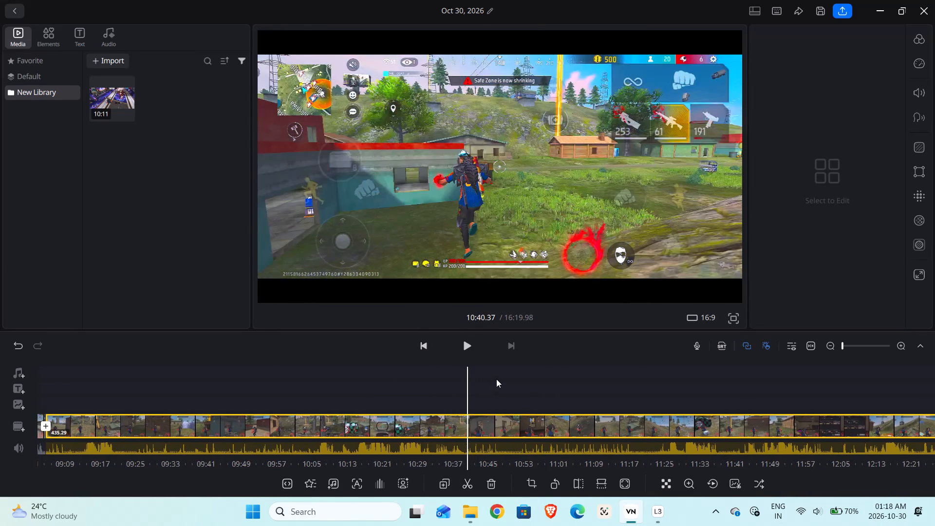
left_click_drag(496, 379, 513, 379)
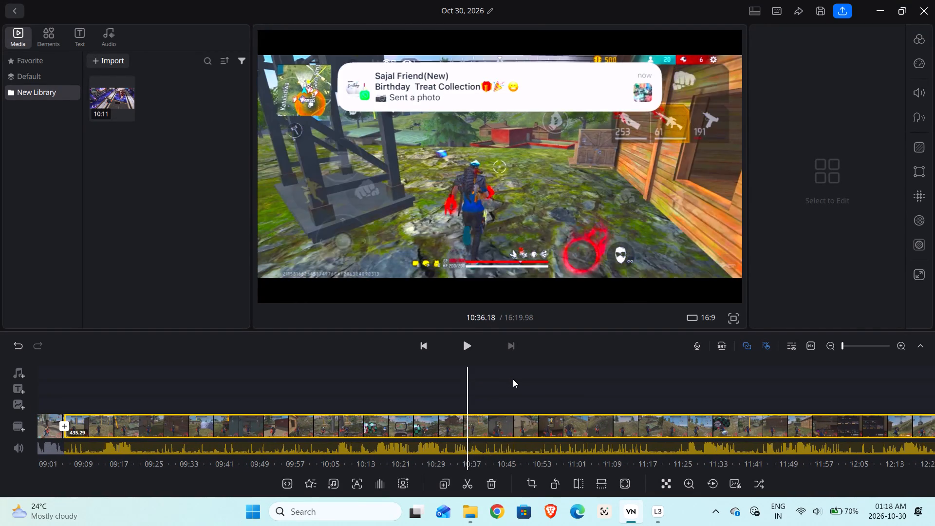
left_click_drag(513, 379, 509, 376)
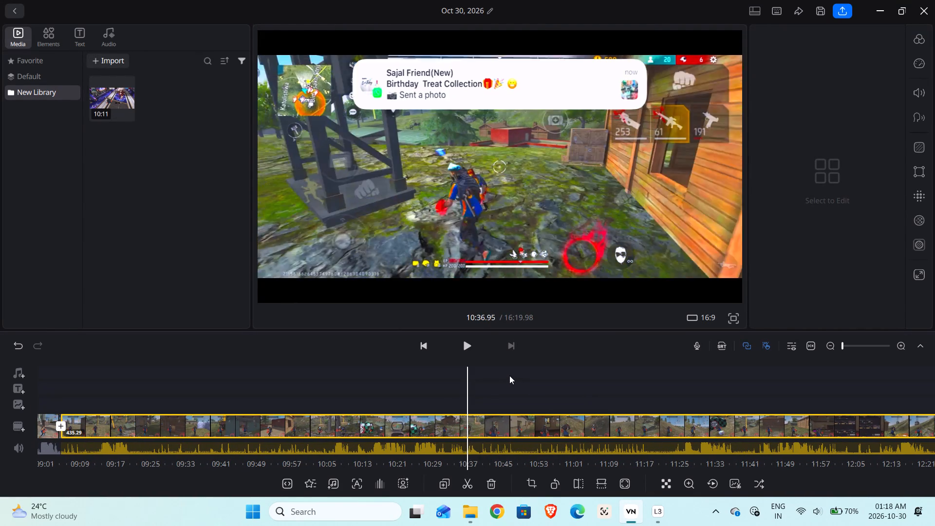
left_click_drag(509, 376, 507, 375)
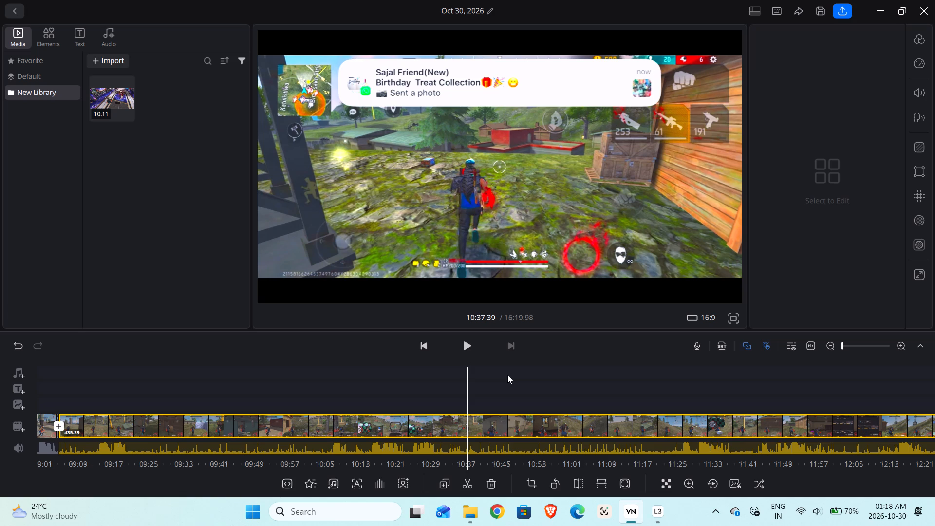
left_click_drag(507, 375, 508, 375)
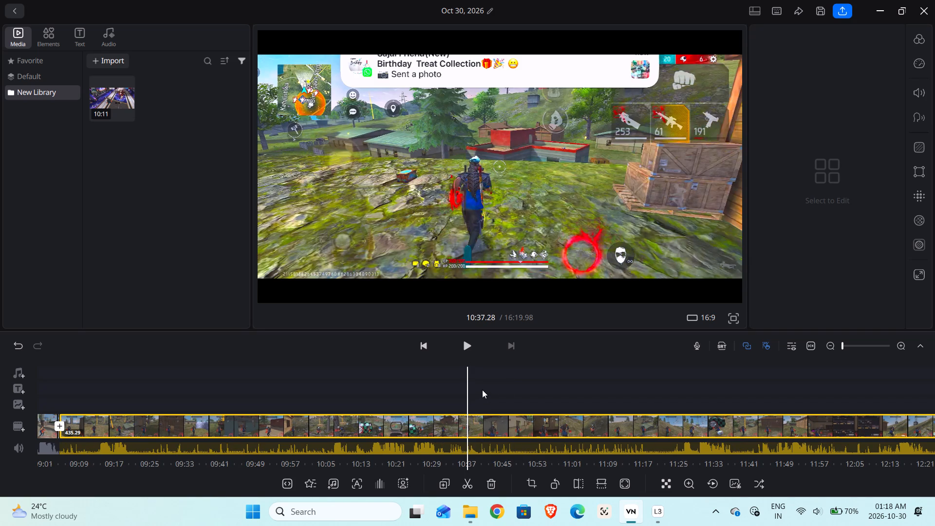
left_click_drag(482, 388, 499, 385)
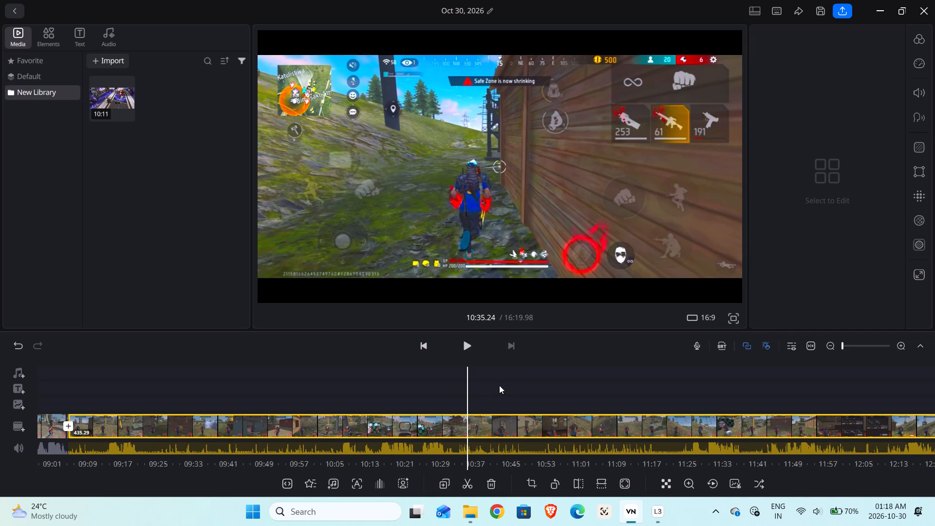
left_click_drag(499, 385, 496, 385)
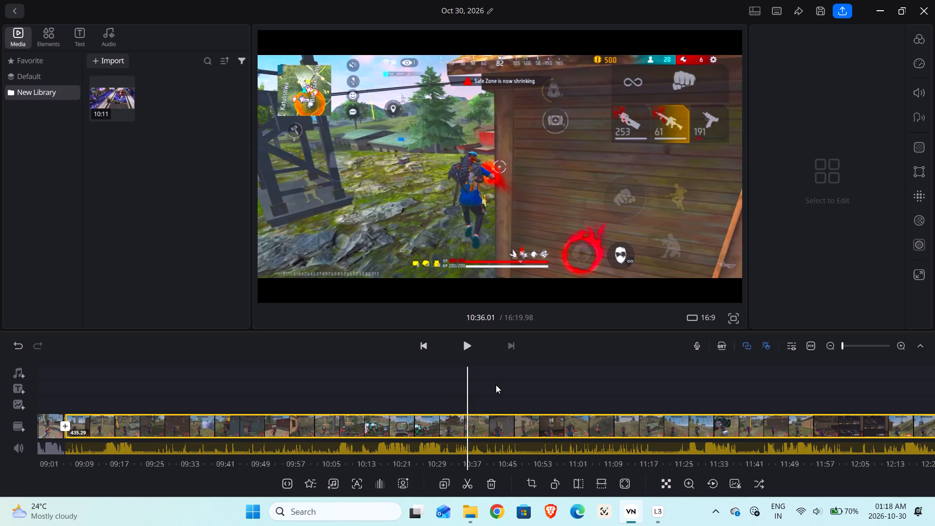
left_click_drag(496, 385, 484, 380)
left_click_drag(479, 374, 483, 373)
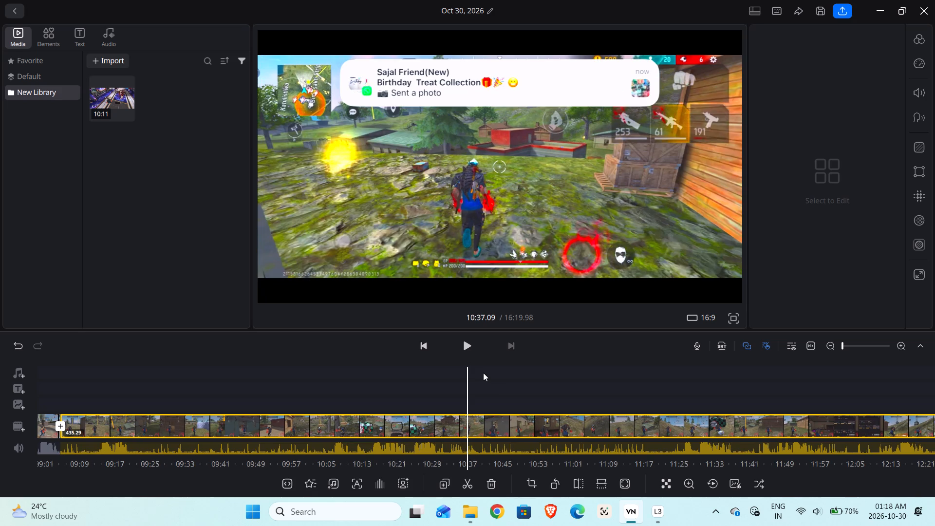
left_click_drag(483, 373, 490, 373)
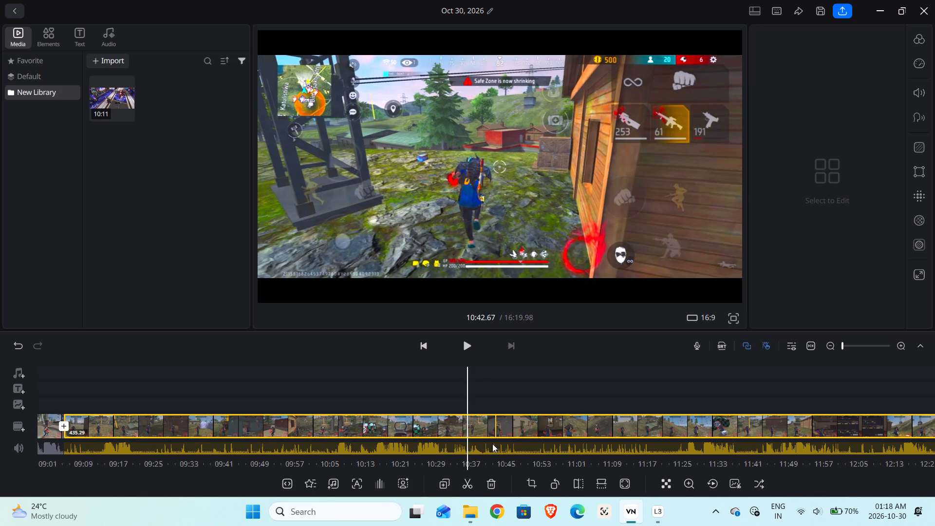
left_click(469, 486)
Replay the gameplay leading up to and across the split at 10:36.29, starting from about 10:31.
left_click_drag(478, 406, 478, 404)
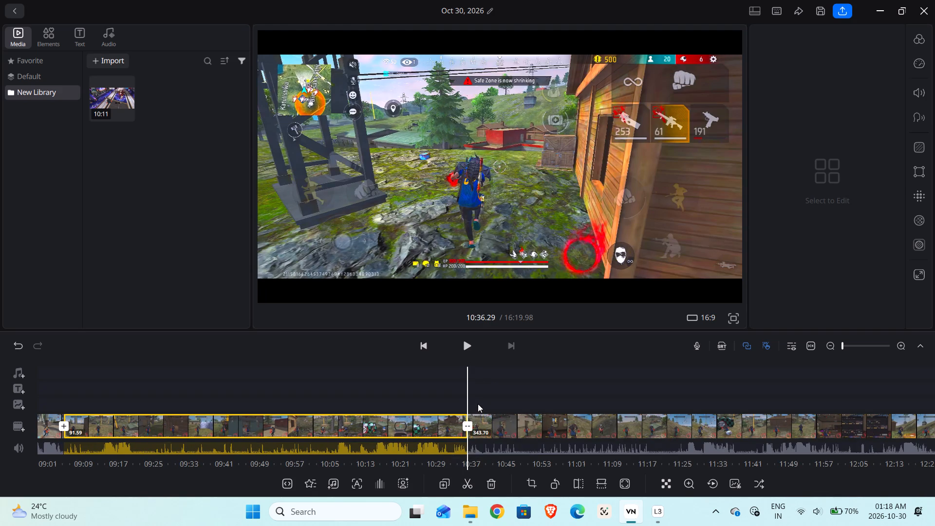
left_click_drag(478, 404, 465, 399)
left_click_drag(489, 400, 529, 396)
left_click_drag(449, 345, 466, 351)
left_click_drag(458, 378, 493, 386)
left_click(466, 347)
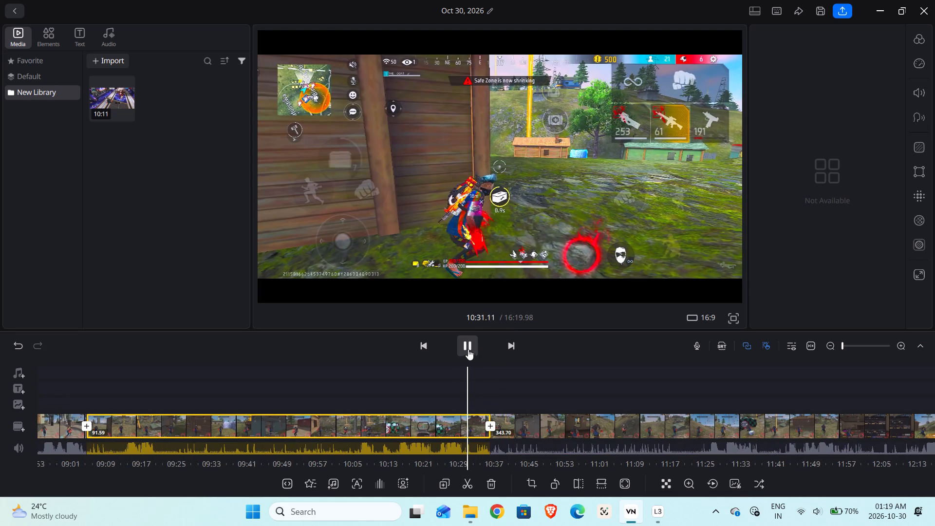
left_click_drag(508, 377, 496, 379)
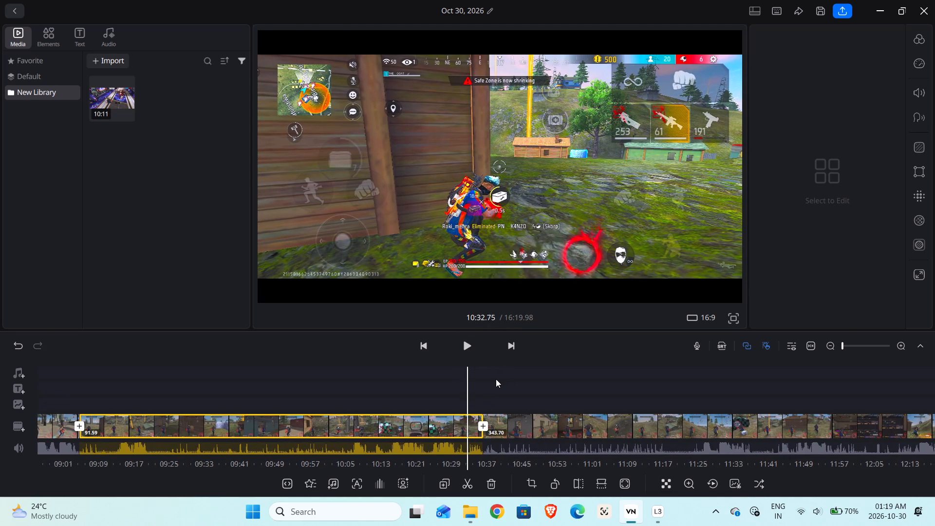
left_click_drag(496, 379, 488, 378)
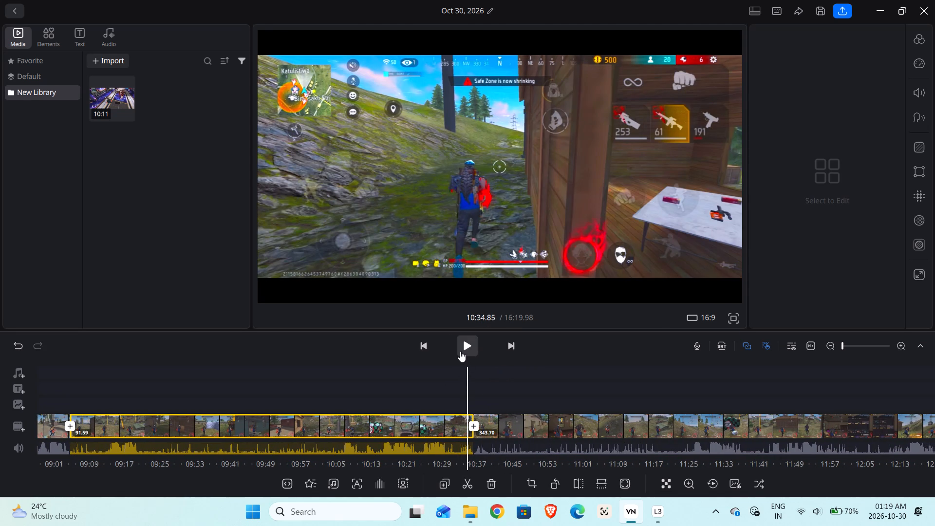
left_click(460, 351)
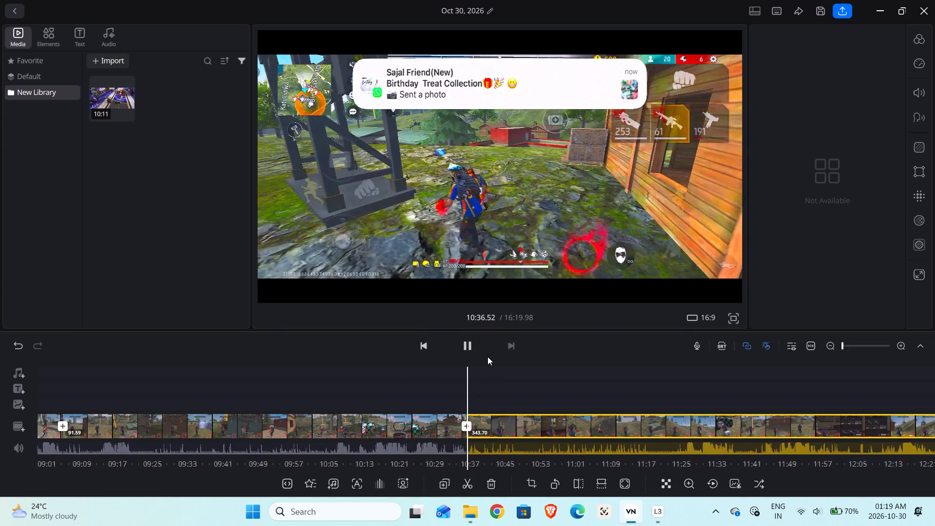
Split the 343.70-second clip at 11:21.36, on the rocky hillside above the red-and-teal building, and delete its 45.08-second opening segment.
left_click_drag(545, 390, 499, 388)
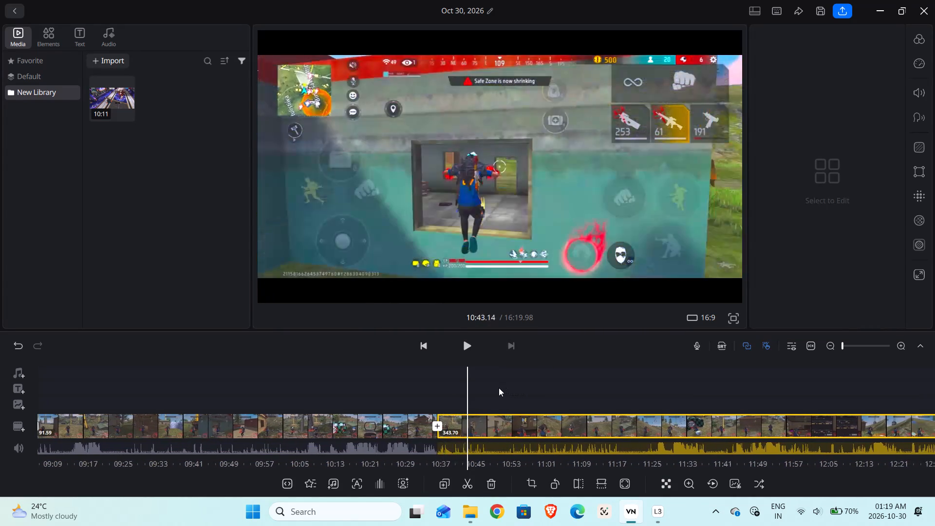
left_click_drag(499, 388, 438, 370)
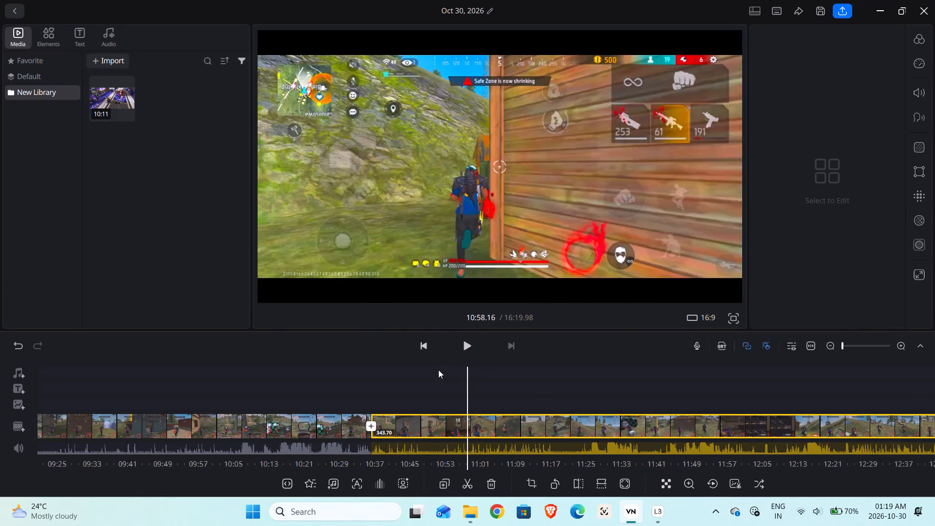
left_click_drag(438, 370, 396, 356)
left_click_drag(562, 386, 449, 380)
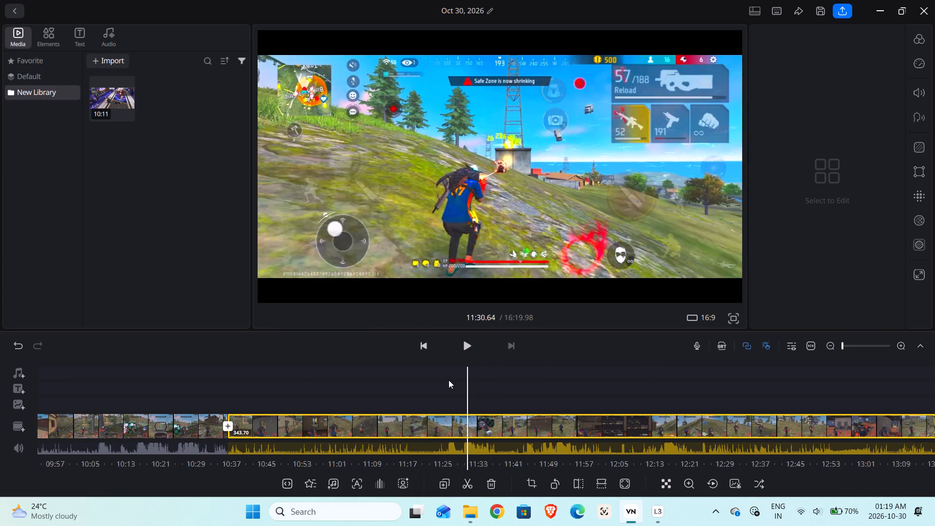
left_click_drag(449, 380, 486, 384)
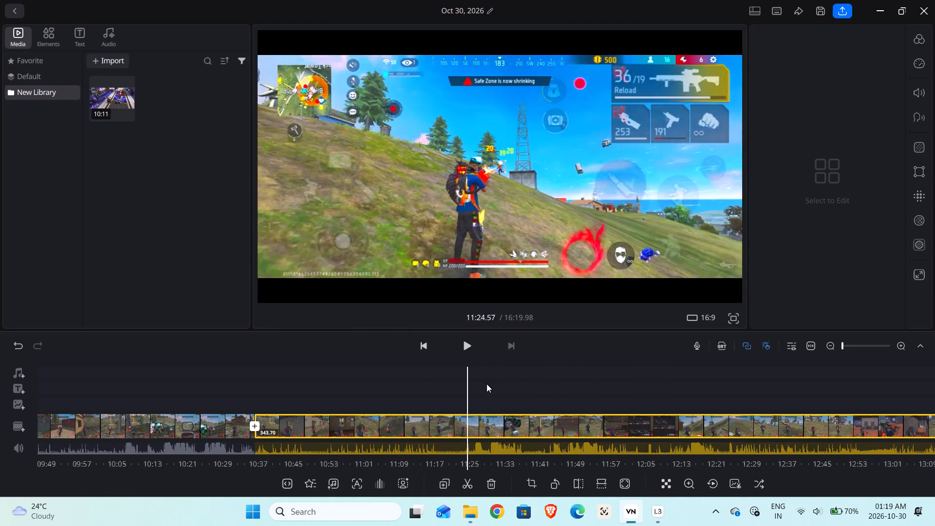
left_click_drag(486, 384, 497, 382)
left_click(469, 484)
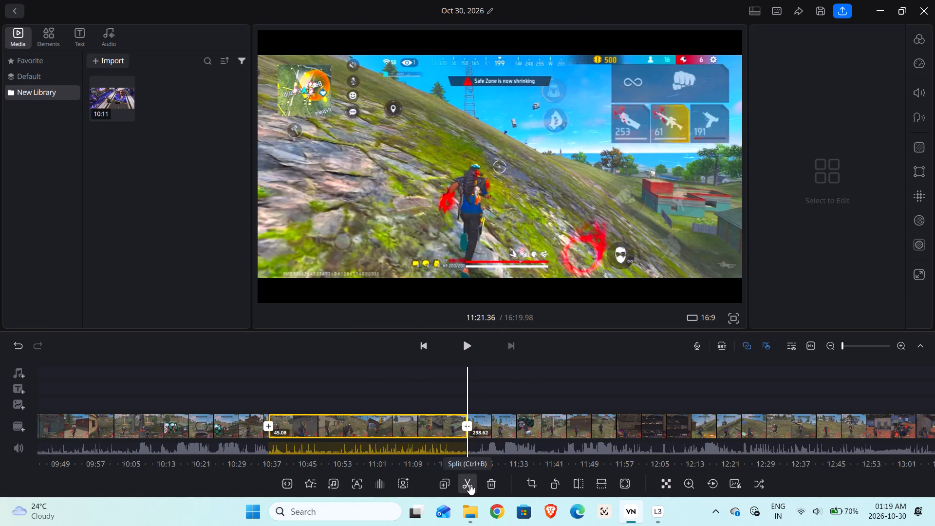
left_click(491, 489)
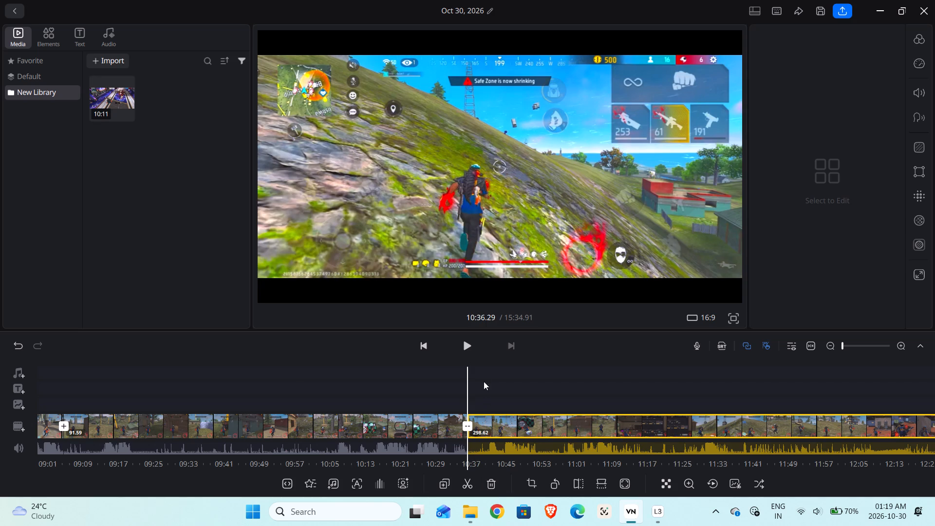
Play back from the join at 10:36.29 to the store scene at about 11:20, then skim back to about 11:09.
left_click(472, 344)
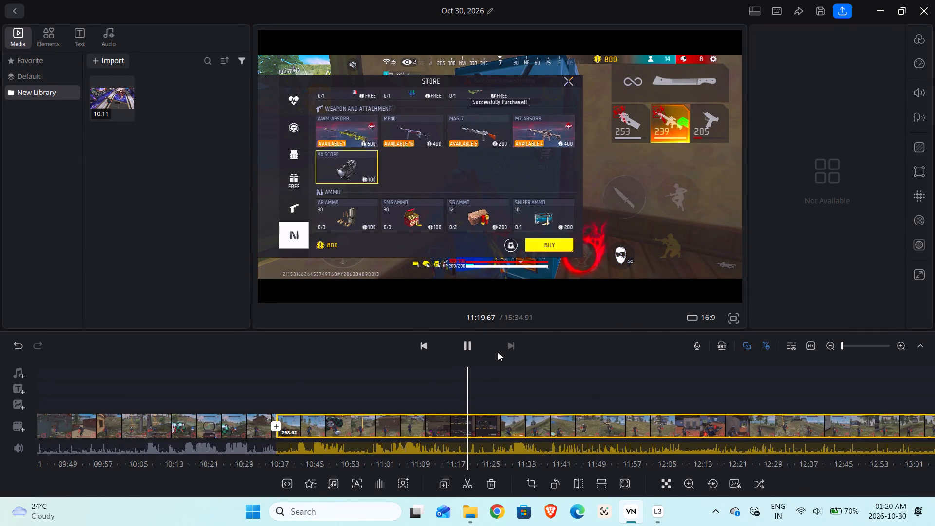
left_click_drag(467, 399, 493, 399)
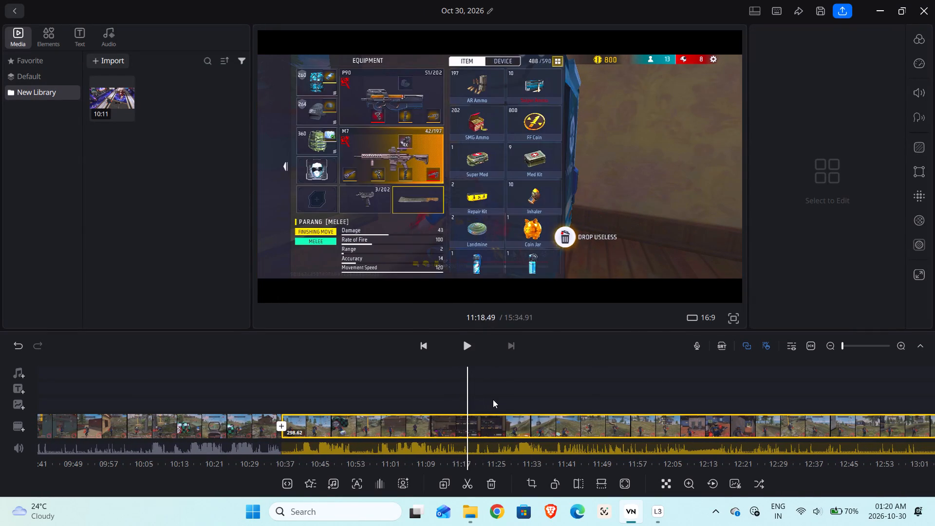
left_click_drag(493, 399, 507, 399)
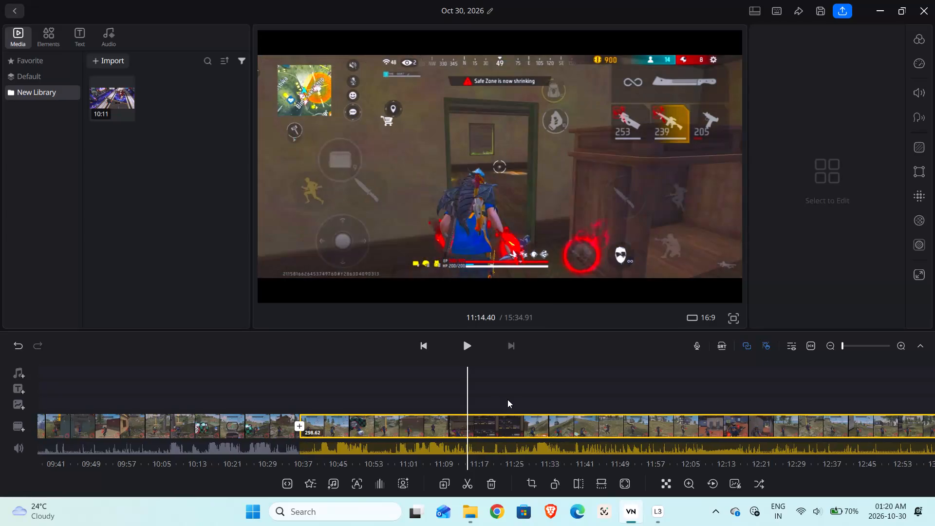
left_click_drag(507, 399, 523, 401)
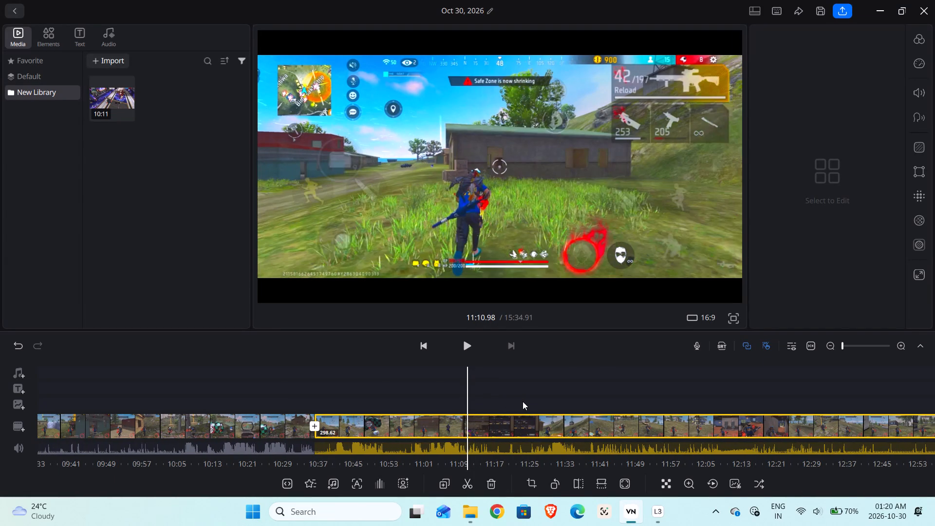
left_click_drag(523, 401, 529, 401)
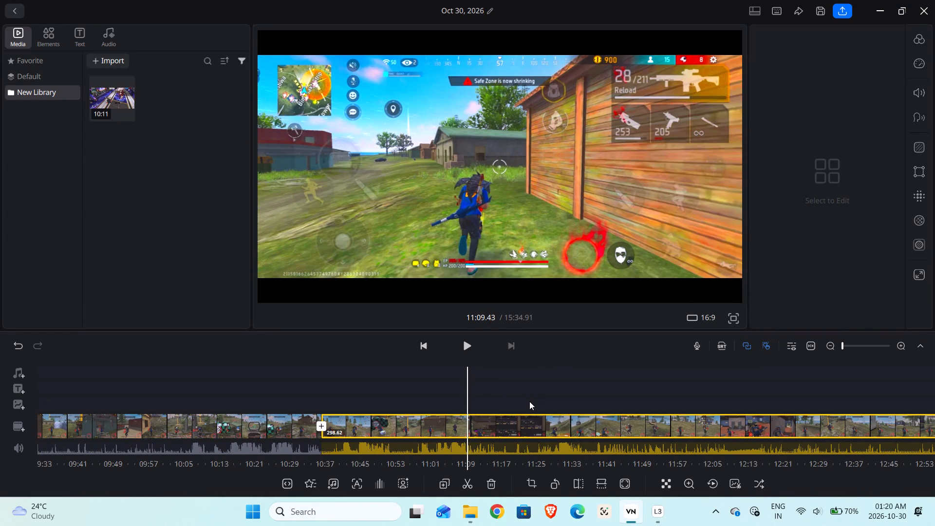
left_click_drag(529, 401, 528, 401)
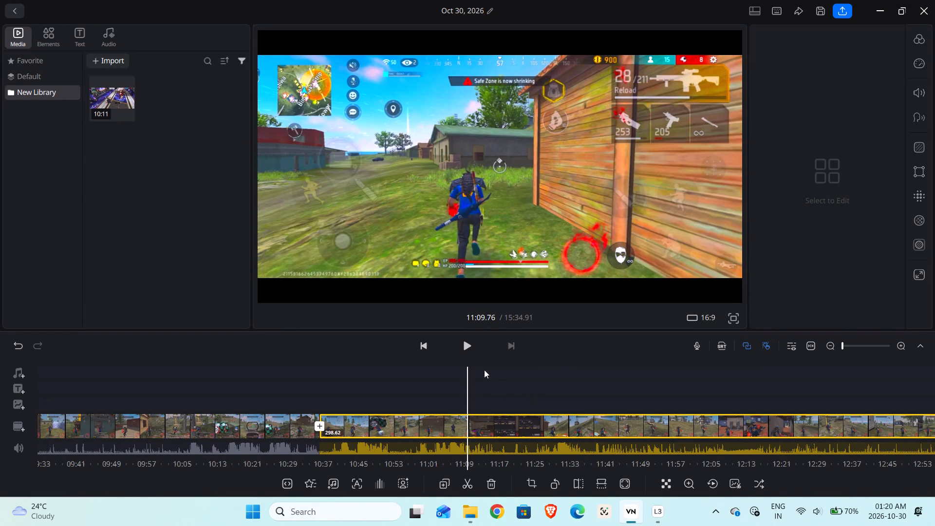
Replay the run past the wooden house toward the grey building between about 11:07 and 11:12 to look for a cut point.
left_click(470, 349)
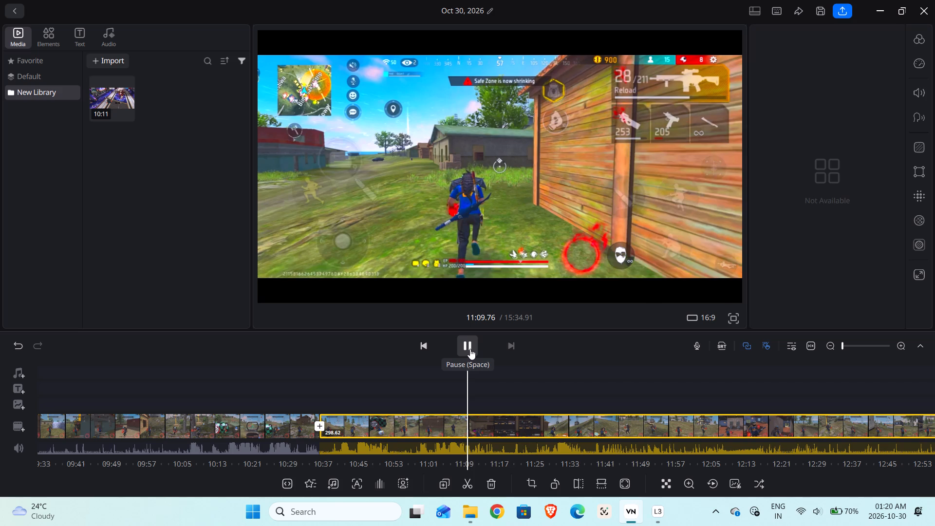
left_click(470, 349)
left_click(470, 349)
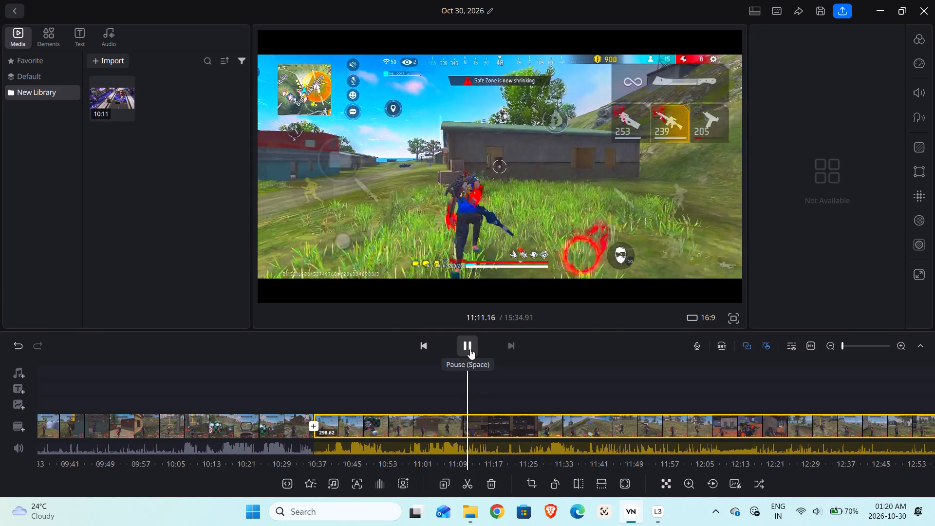
left_click(470, 349)
left_click(470, 349)
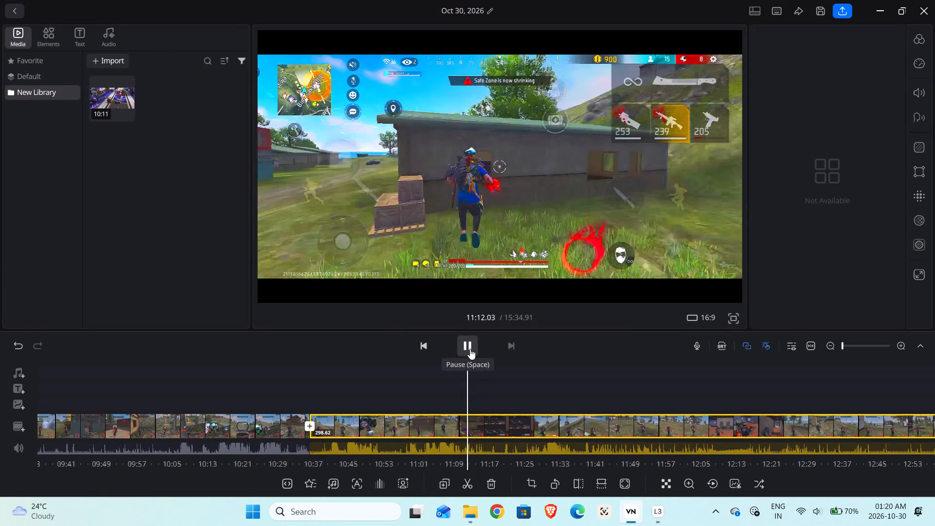
left_click(470, 349)
left_click_drag(473, 384, 494, 391)
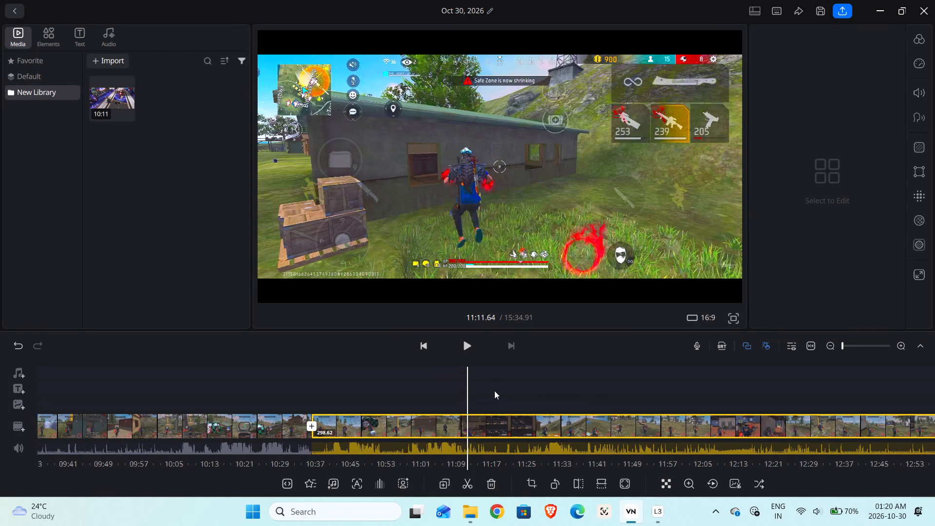
left_click_drag(494, 391, 533, 393)
left_click(473, 351)
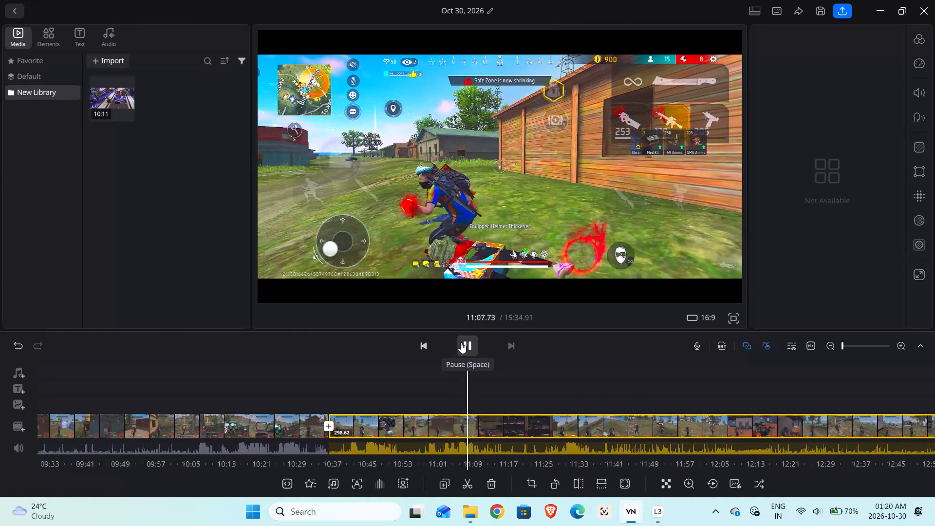
left_click(461, 342)
left_click(461, 342)
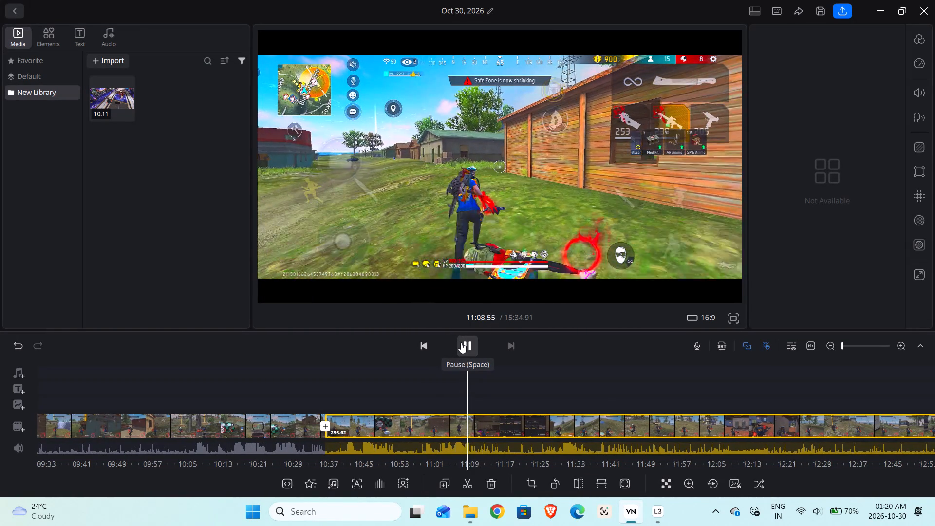
left_click(461, 342)
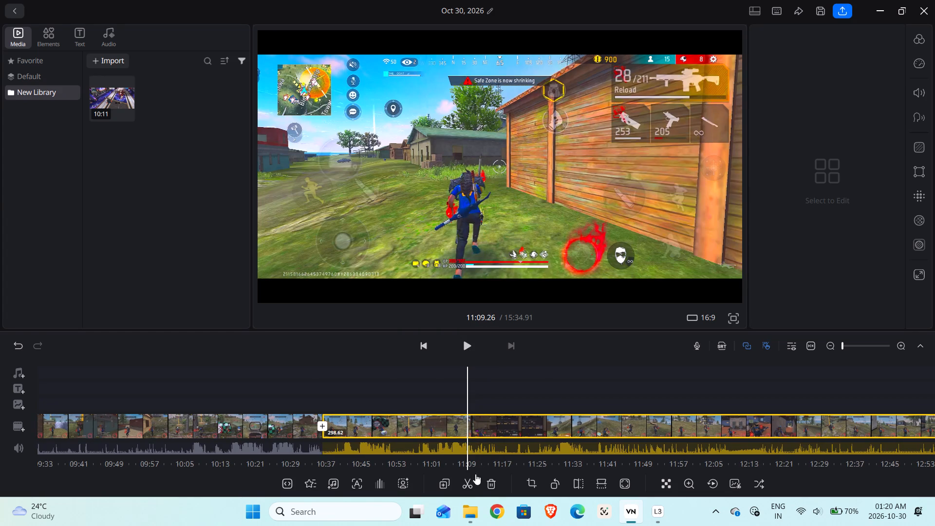
Split the 298.62-second clip at about 11:11.5, as the player runs through tall grass toward the grey building.
left_click(467, 341)
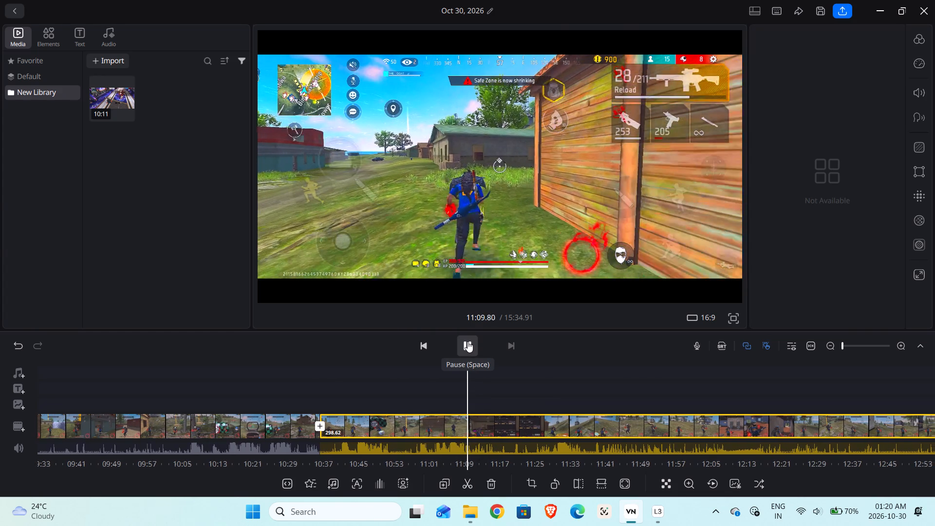
left_click(467, 341)
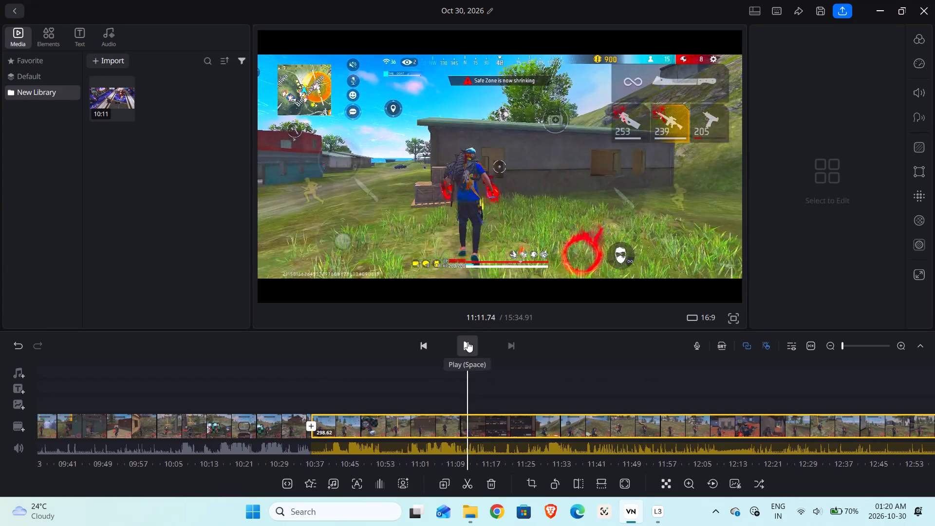
left_click_drag(479, 372, 493, 379)
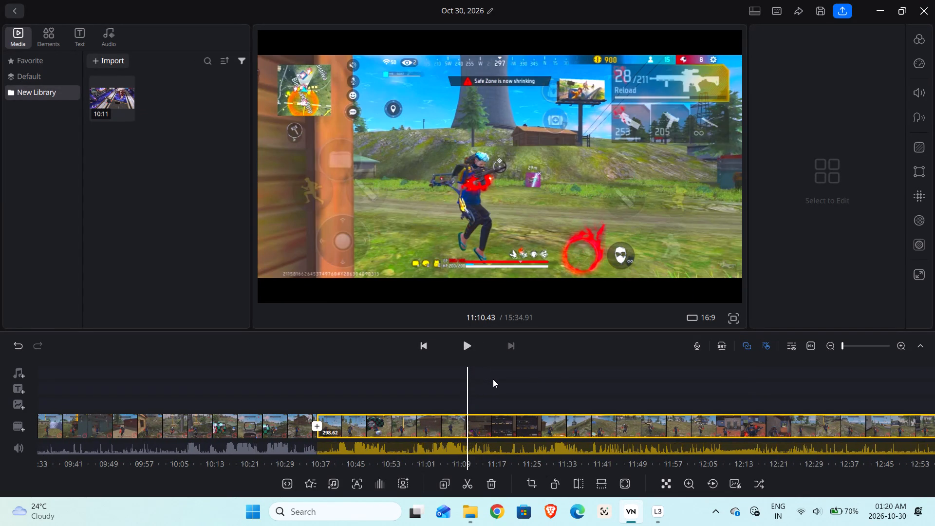
left_click_drag(493, 379, 489, 379)
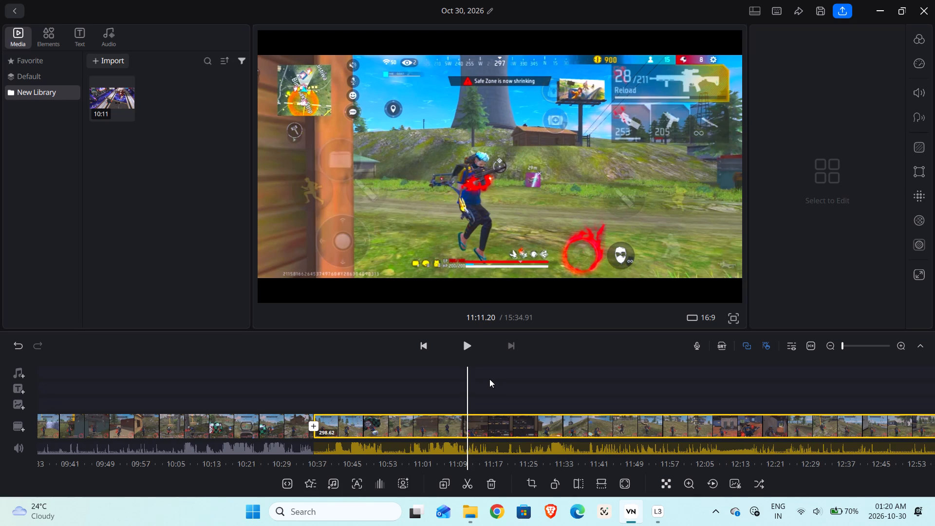
left_click_drag(489, 379, 502, 379)
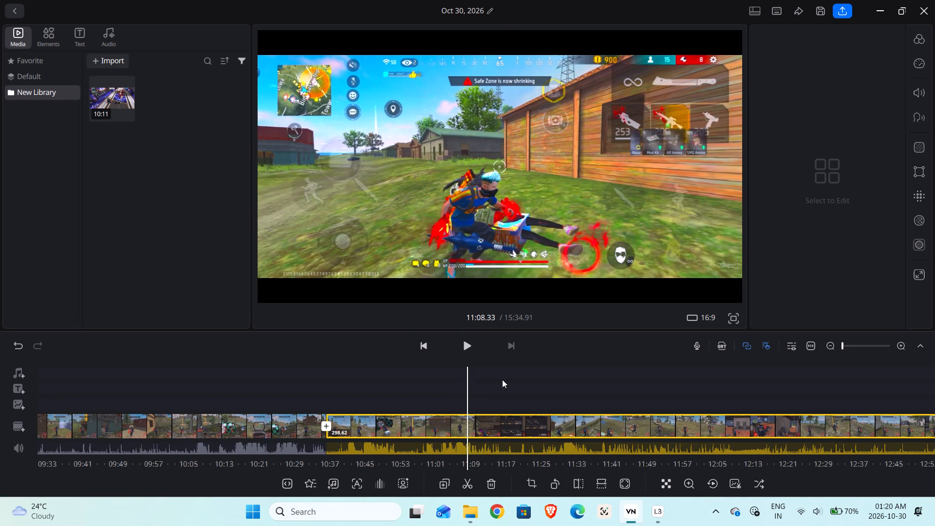
left_click_drag(502, 379, 500, 379)
left_click(474, 356)
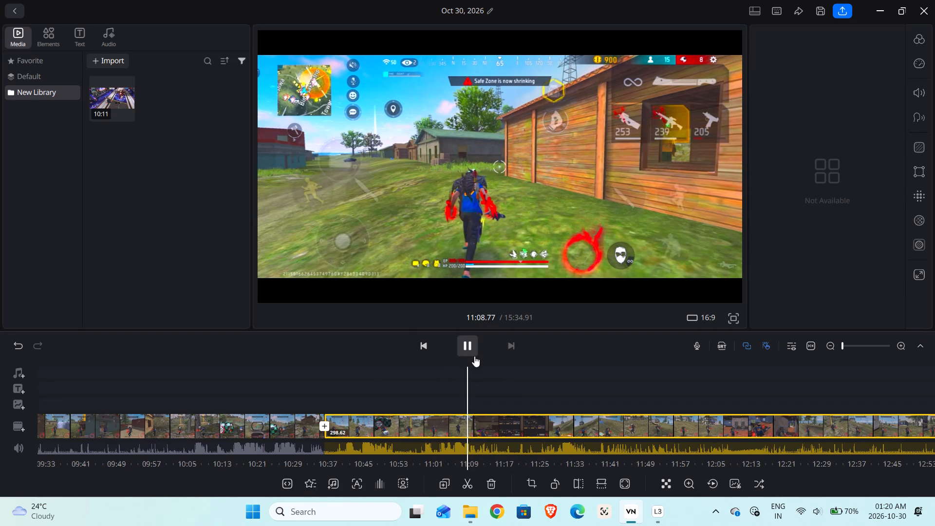
left_click(474, 356)
left_click_drag(474, 372, 475, 375)
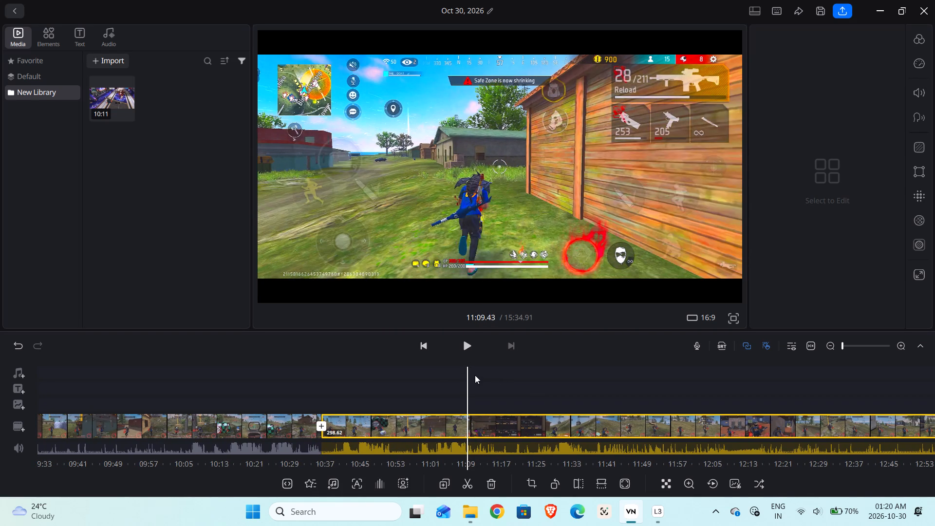
left_click_drag(475, 375, 486, 379)
left_click(467, 350)
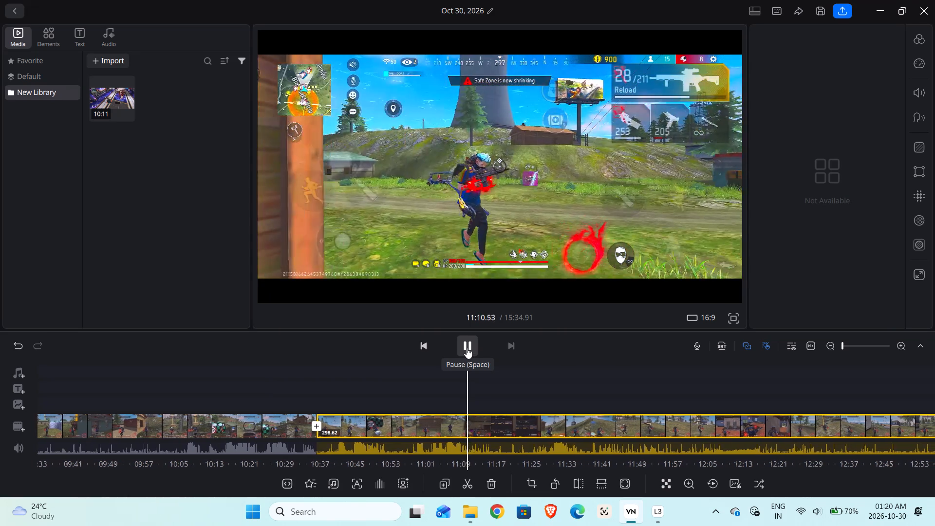
left_click(467, 348)
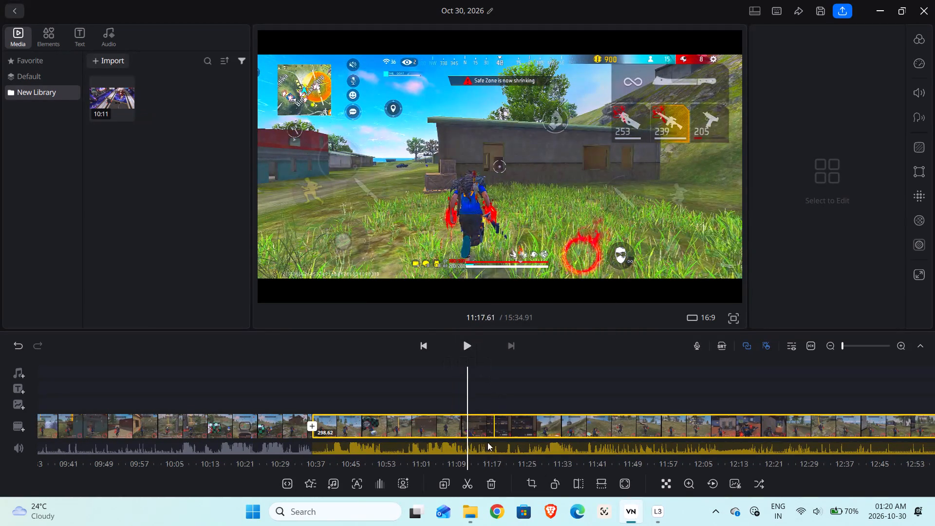
left_click(473, 477)
Split the 263.37-second clip at 11:27.05, where the player approaches the glowing coin machine by the tree, and delete its opening segment.
left_click_drag(511, 398, 484, 392)
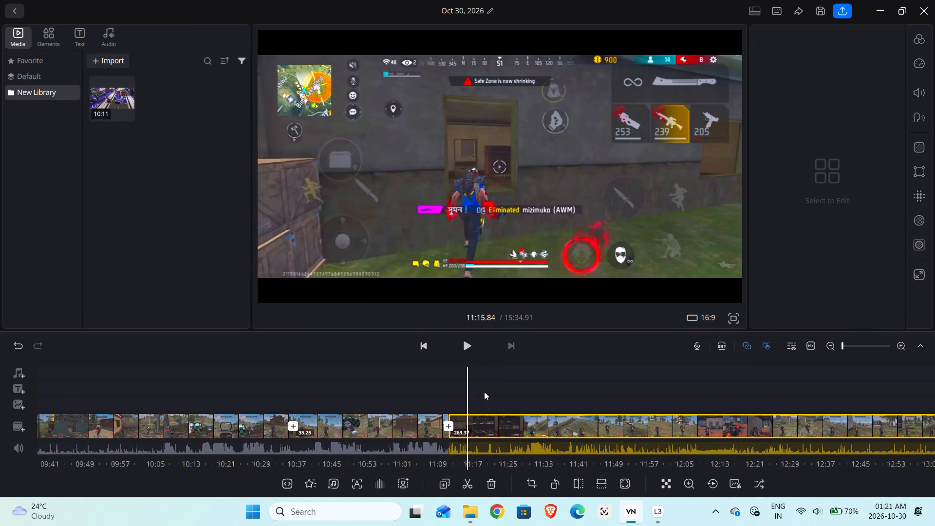
left_click_drag(484, 392, 447, 384)
left_click_drag(514, 380, 477, 380)
left_click_drag(530, 382, 494, 382)
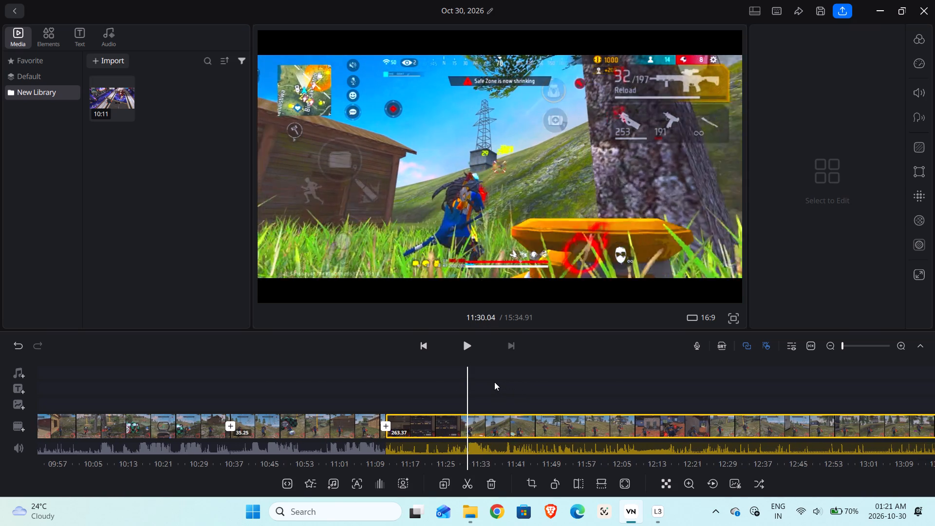
left_click_drag(494, 382, 513, 384)
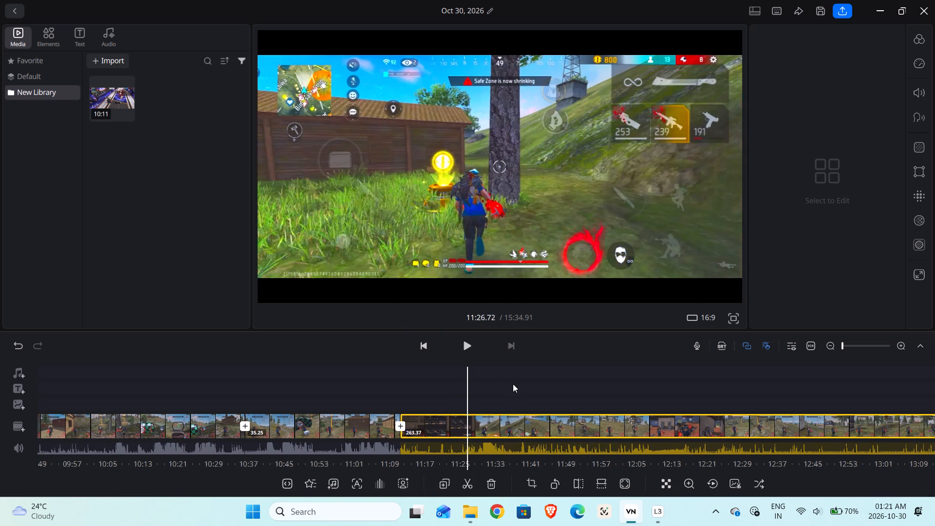
left_click_drag(513, 384, 509, 384)
left_click(475, 477)
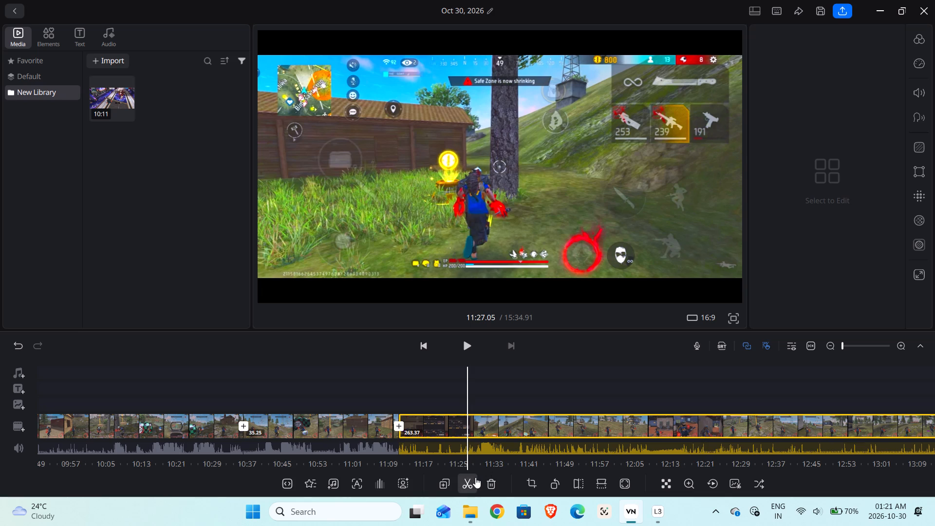
left_click(486, 491)
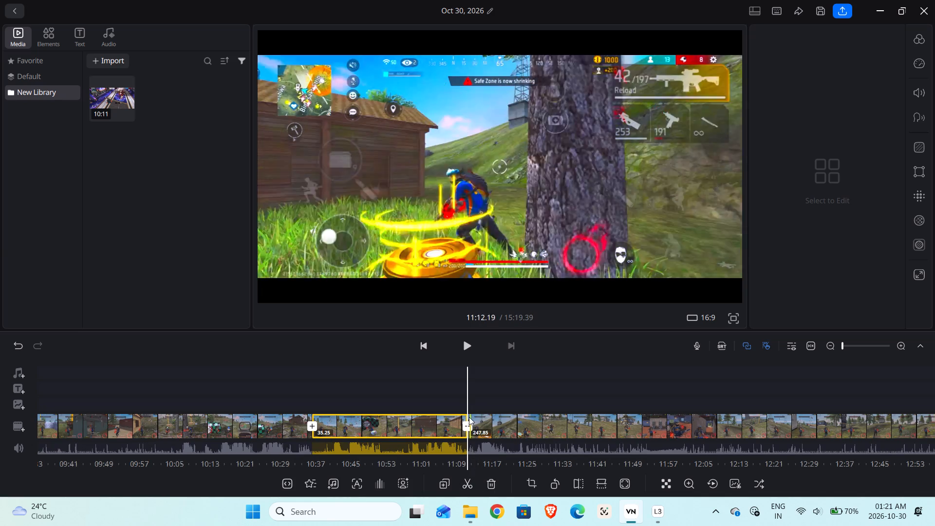
Play back from about 11:05 across the new join, then replay the hillside run from 11:21 to about 11:46.
left_click_drag(466, 405, 505, 404)
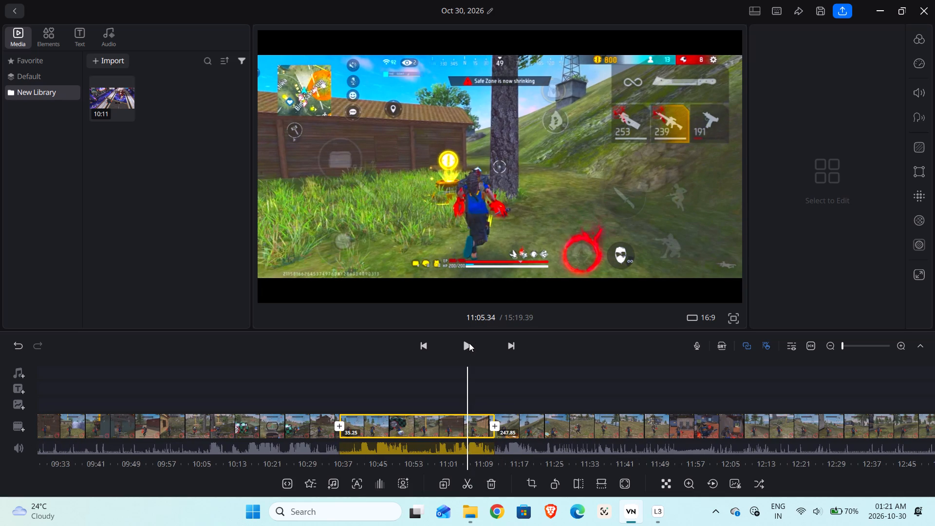
left_click(469, 343)
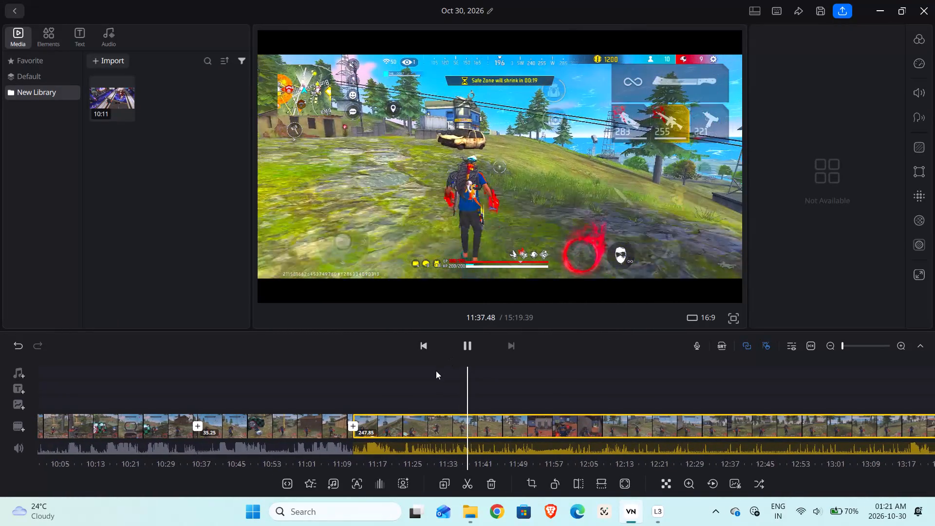
left_click_drag(438, 374, 538, 377)
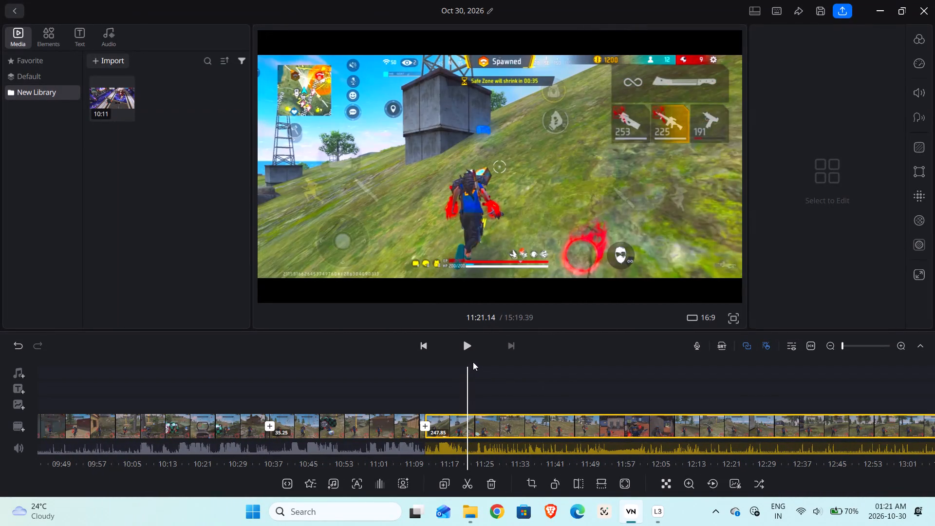
left_click(467, 347)
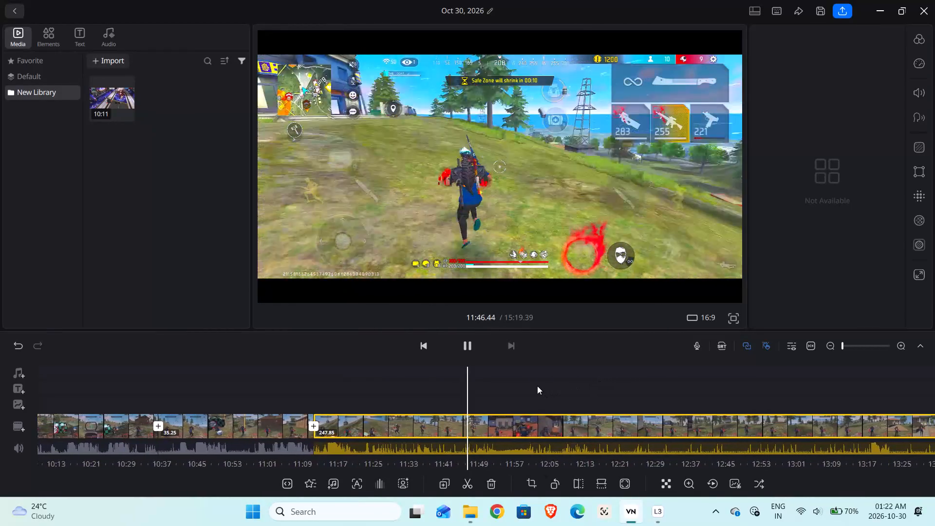
Skim the remaining gameplay from about 11:46 to 13:51 and play the crate and stone pillar scene to about 13:58.
left_click_drag(636, 396, 546, 376)
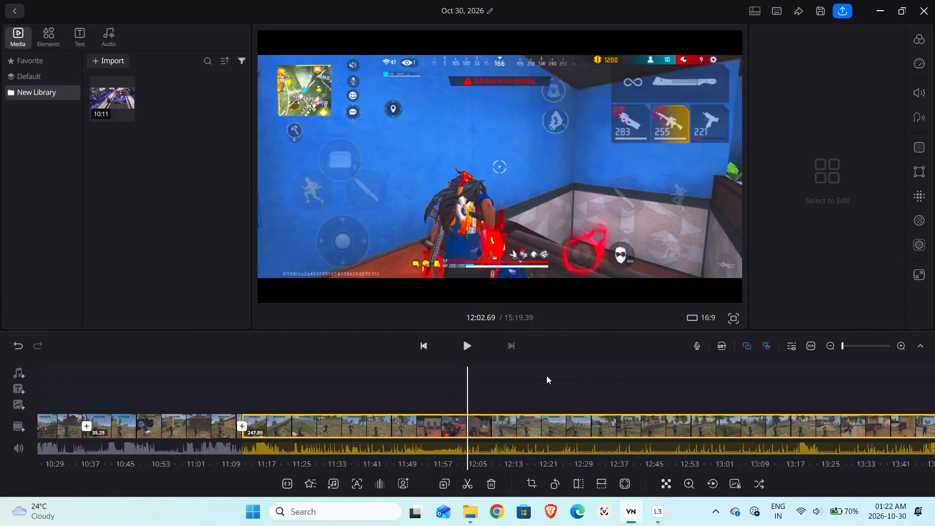
left_click_drag(546, 376, 481, 364)
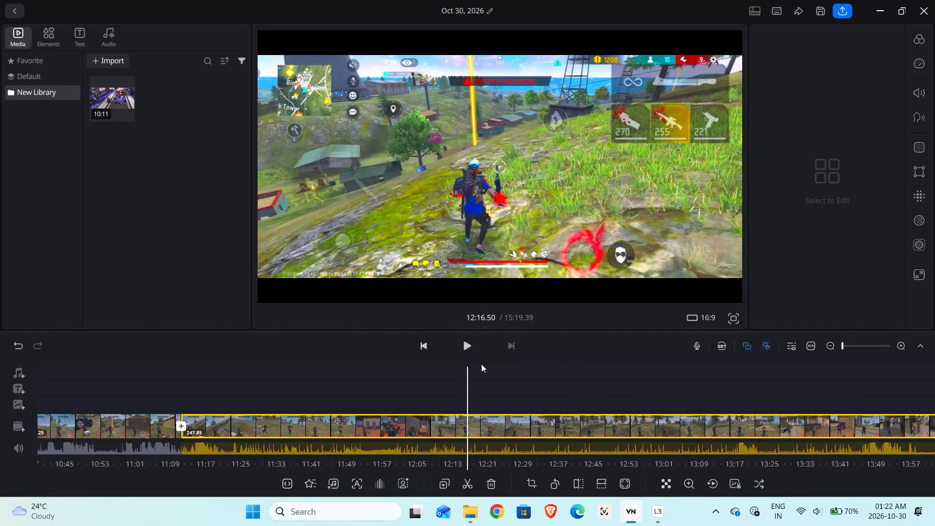
left_click_drag(481, 364, 376, 350)
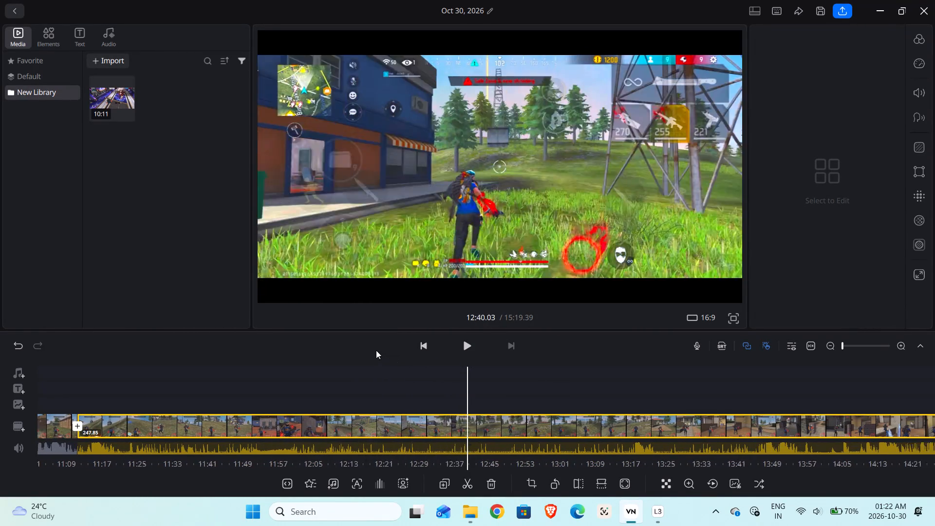
left_click_drag(376, 350, 320, 340)
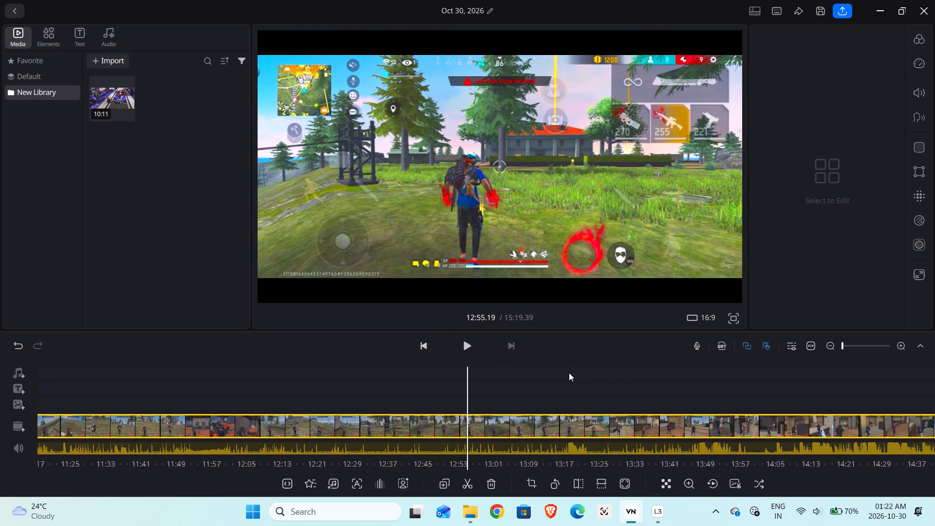
left_click_drag(569, 373, 451, 373)
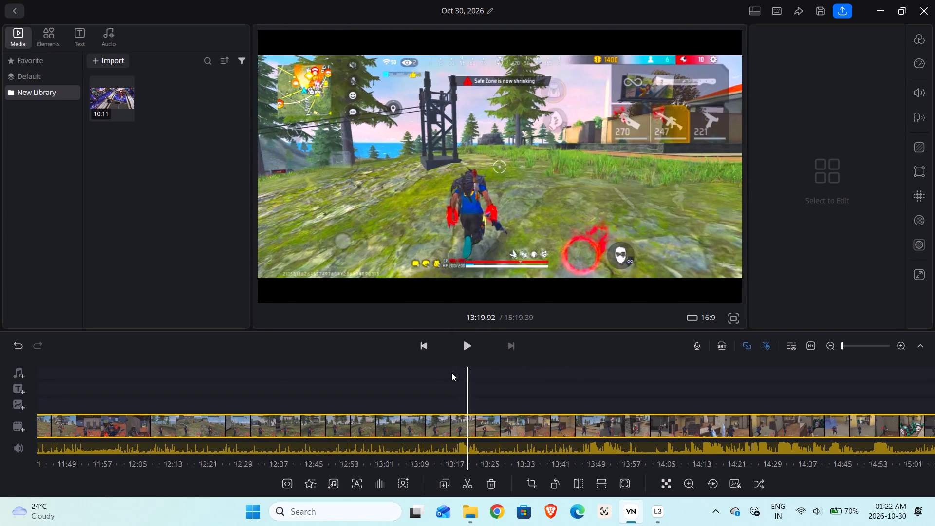
left_click_drag(451, 373, 457, 378)
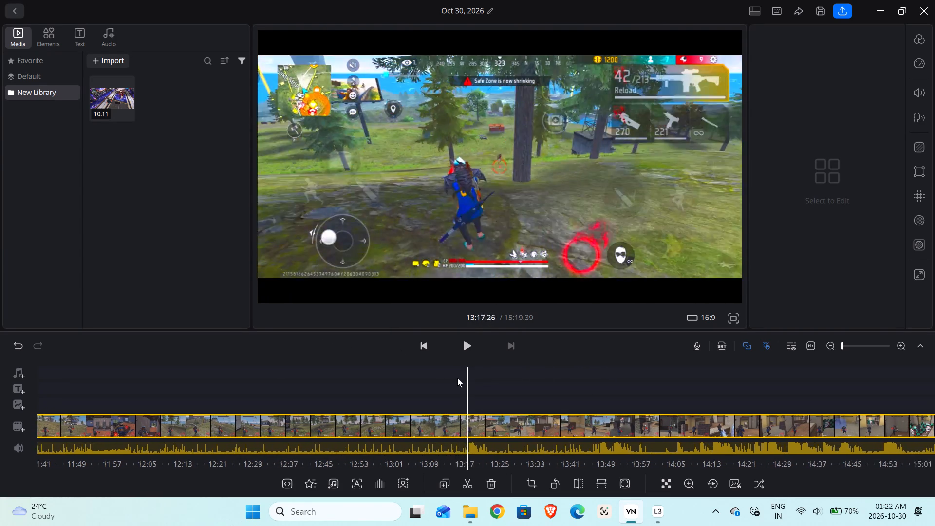
left_click_drag(457, 378, 409, 370)
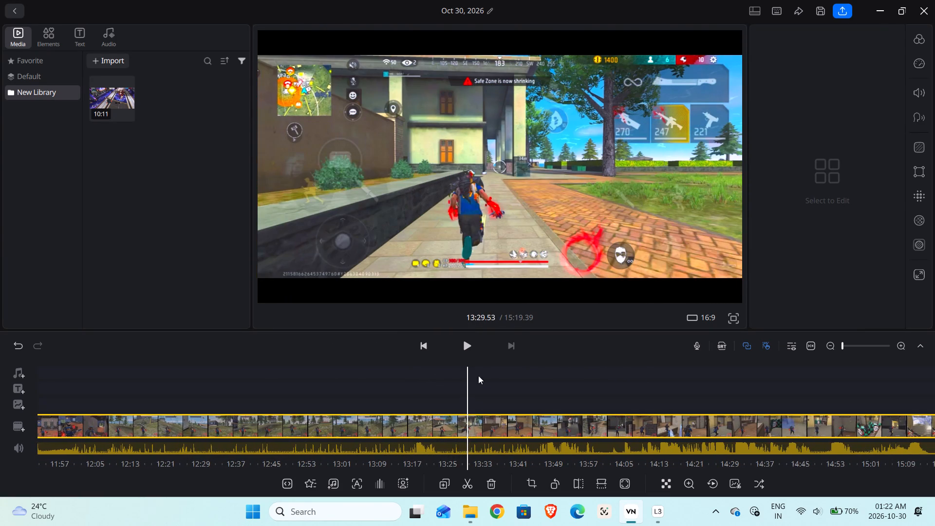
left_click_drag(538, 378, 436, 373)
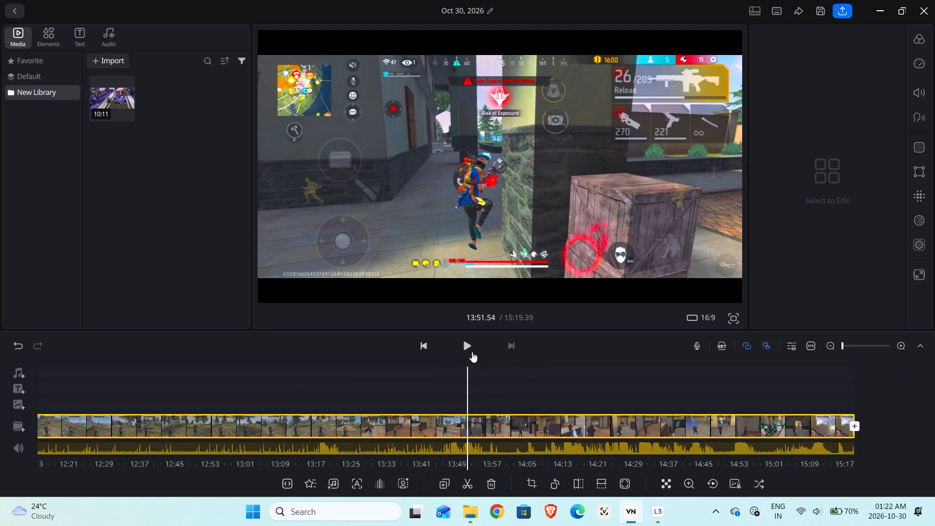
left_click(470, 351)
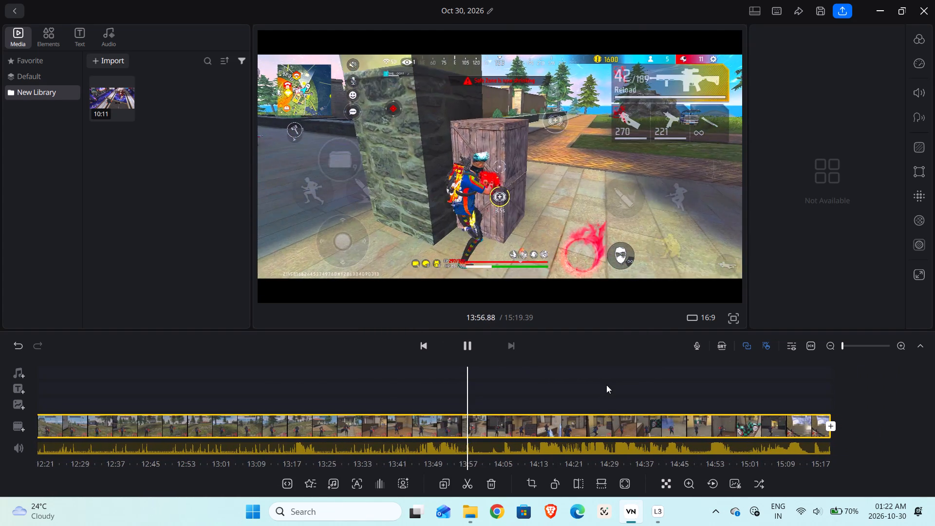
left_click(470, 343)
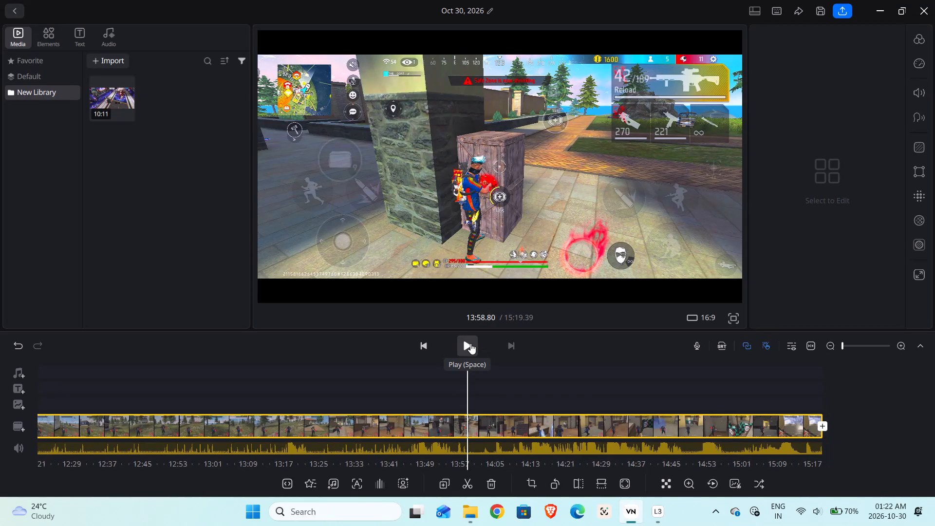
Play and skim the remaining gameplay from about 13:58 through the indoor fights to the elimination scene near 15:11.
left_click(465, 343)
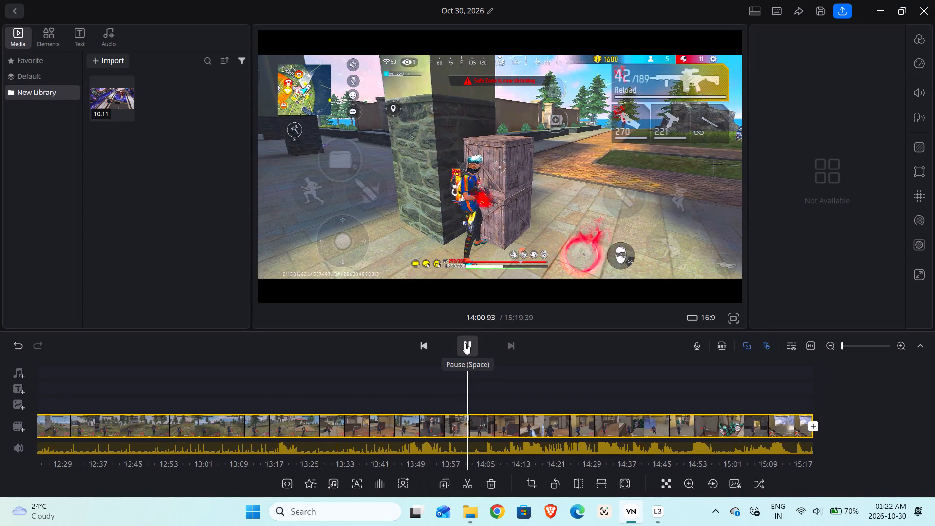
left_click_drag(606, 395, 524, 383)
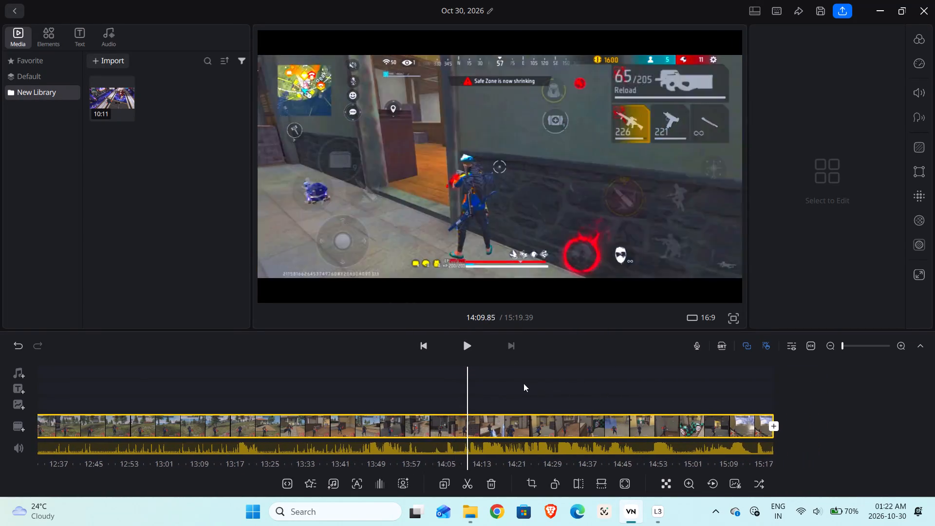
left_click_drag(524, 383, 493, 376)
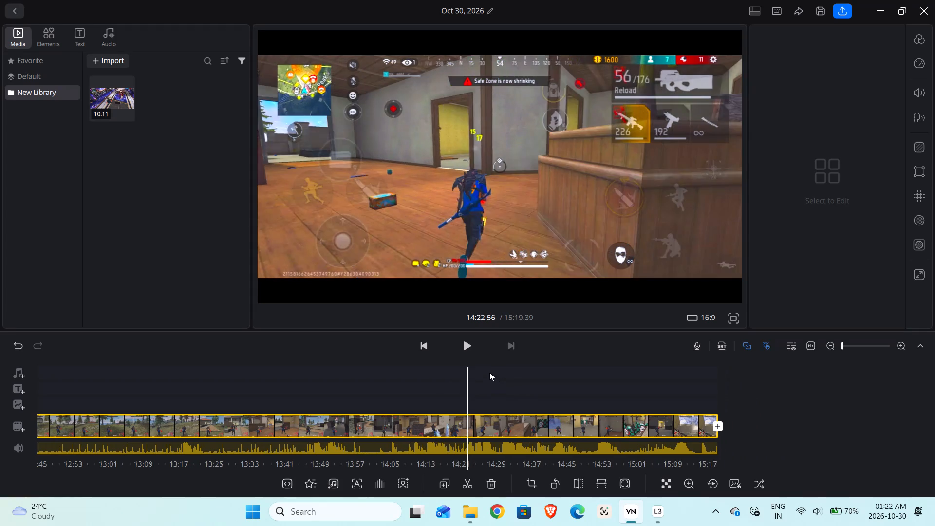
left_click(468, 351)
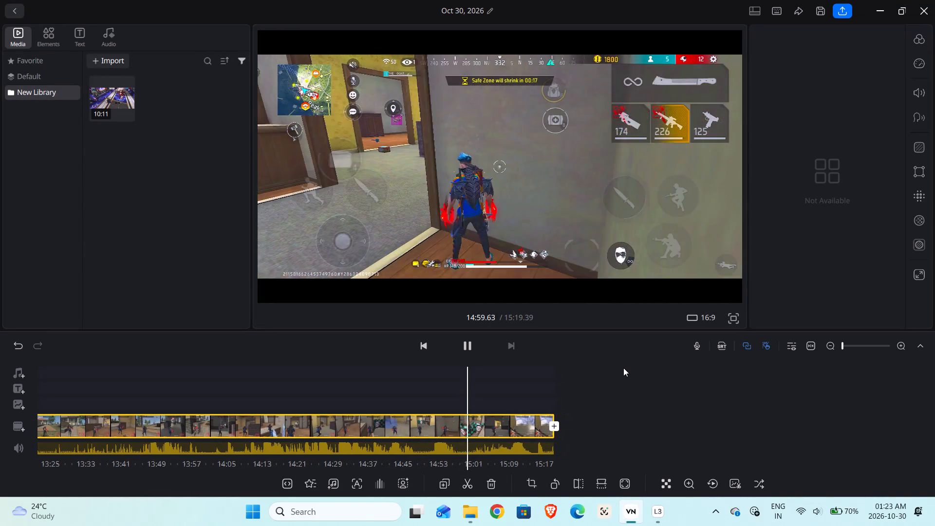
left_click_drag(463, 392, 502, 395)
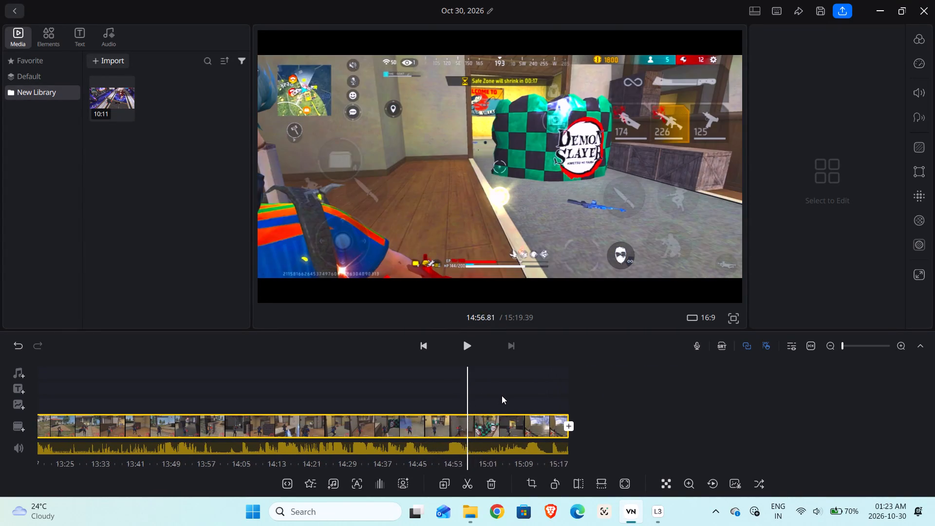
left_click_drag(502, 395, 520, 383)
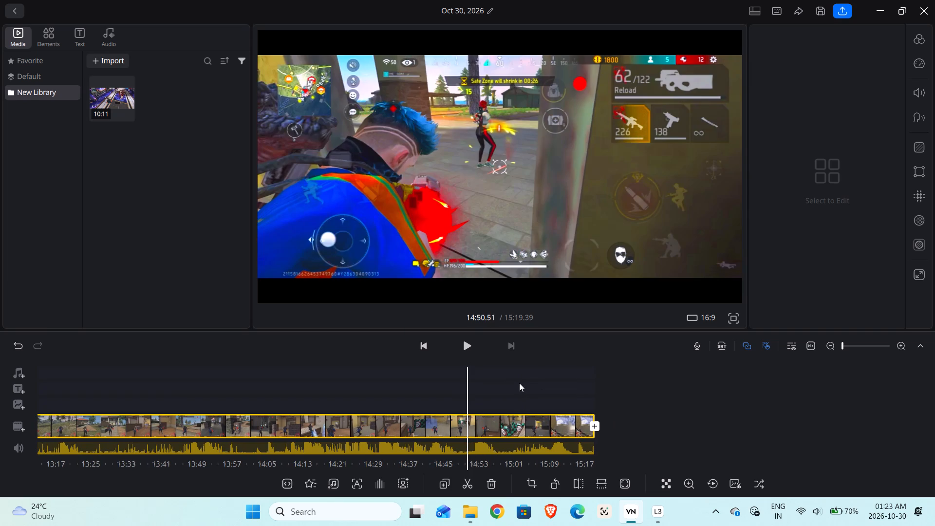
left_click(469, 349)
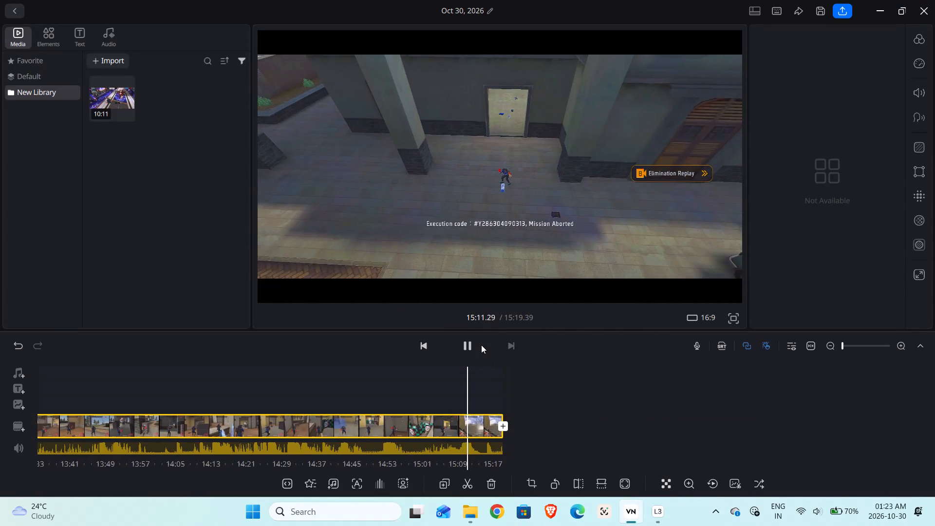
Split the last clip at about 15:11.2, on the overhead "Mission Aborted" elimination shot, and delete the spectating segment after it.
left_click_drag(503, 395, 522, 399)
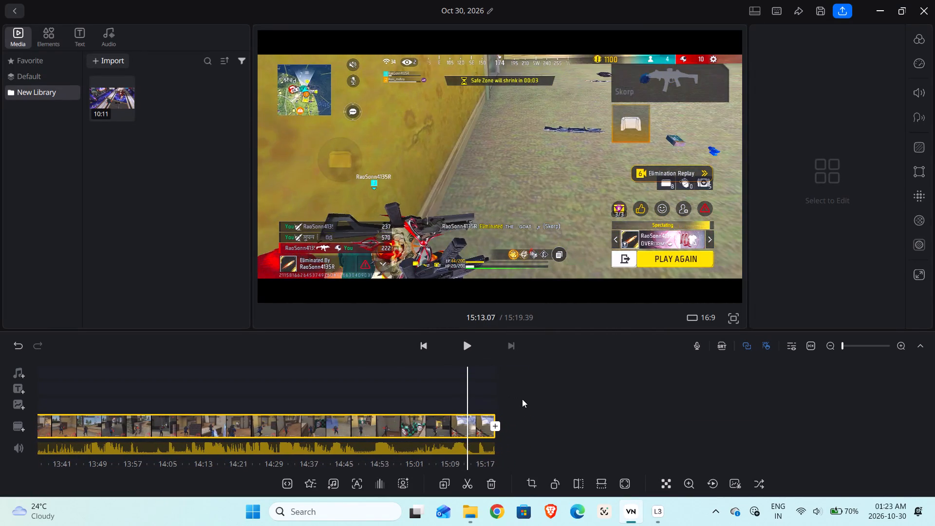
left_click_drag(522, 399, 525, 399)
left_click(467, 348)
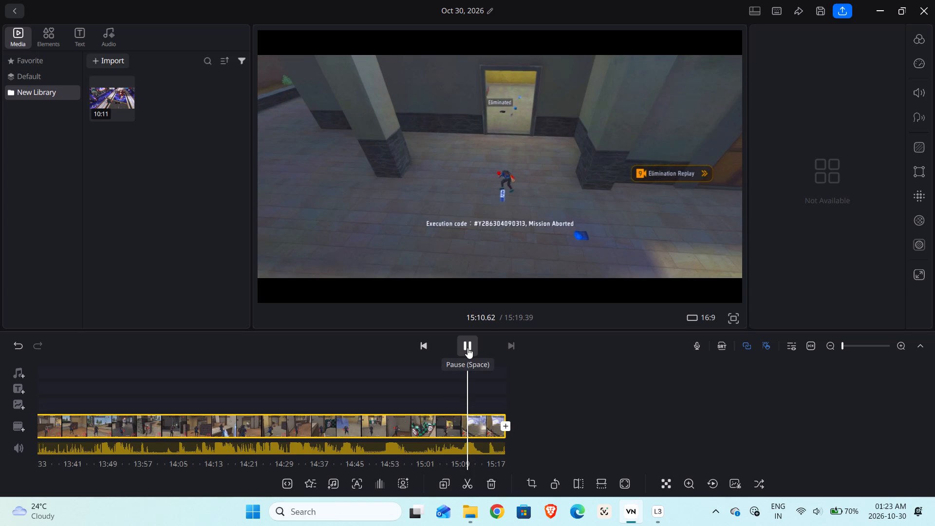
left_click(467, 348)
left_click_drag(481, 376, 525, 391)
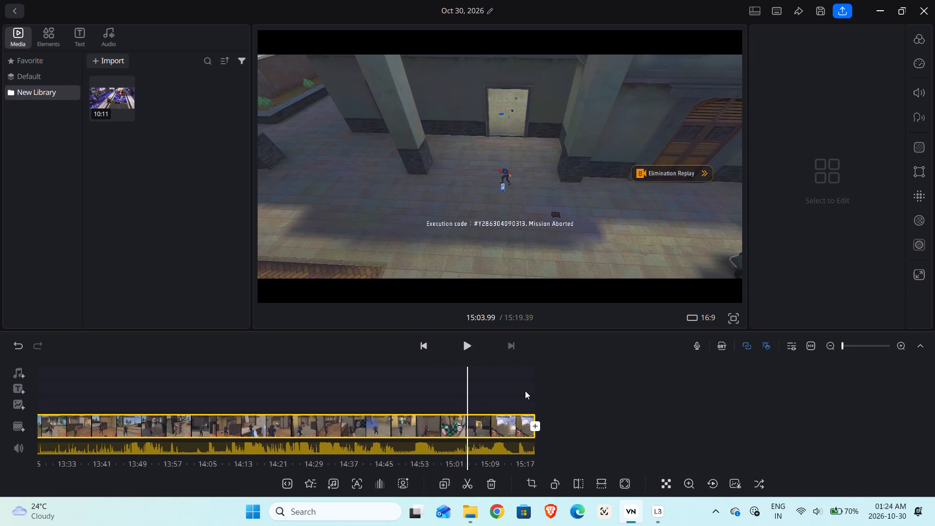
left_click_drag(525, 391, 528, 391)
left_click(467, 345)
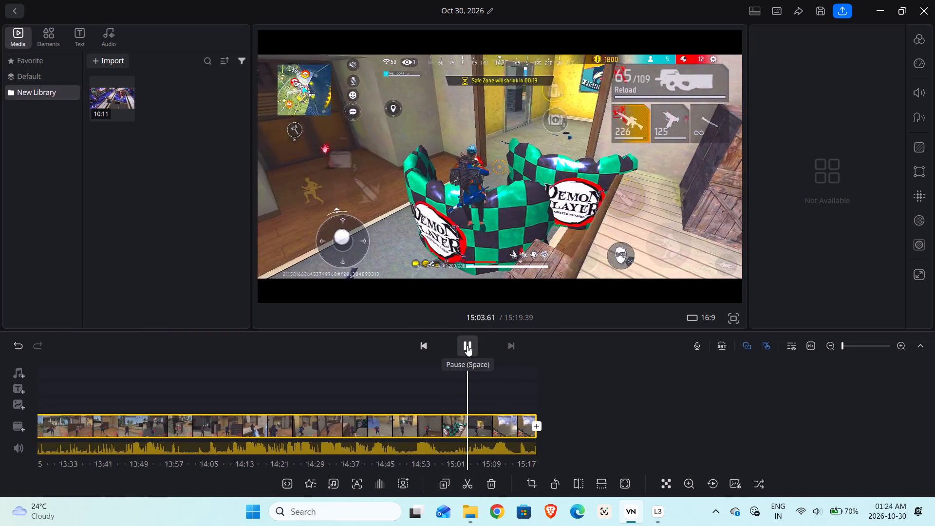
left_click_drag(542, 375, 518, 376)
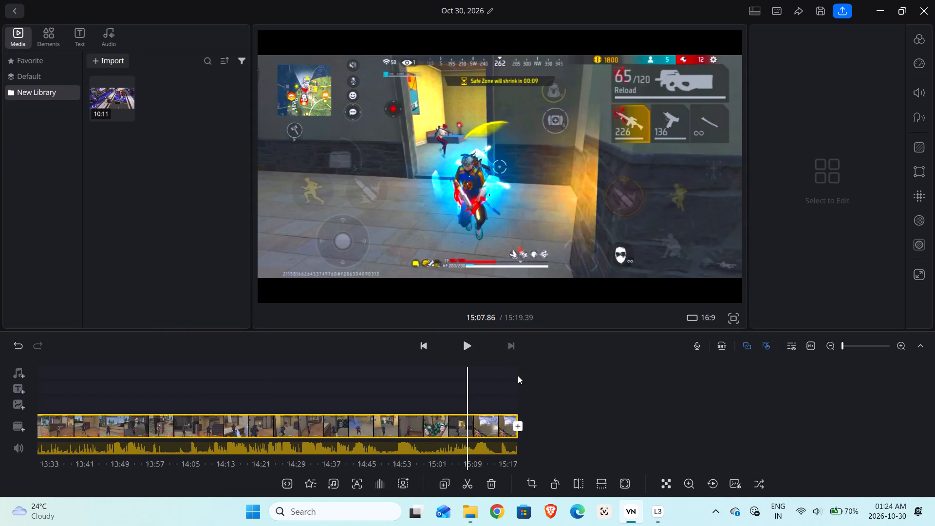
left_click(474, 346)
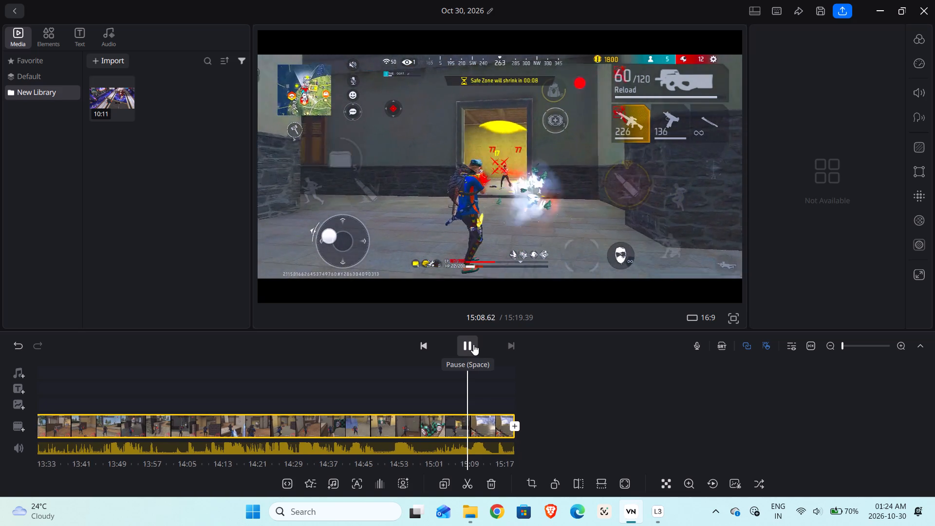
left_click(473, 344)
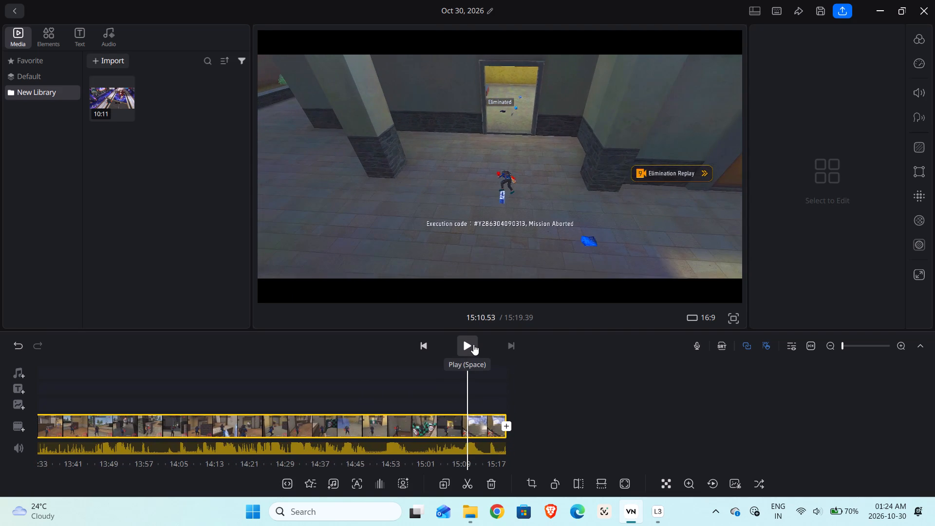
left_click(473, 344)
left_click(473, 344)
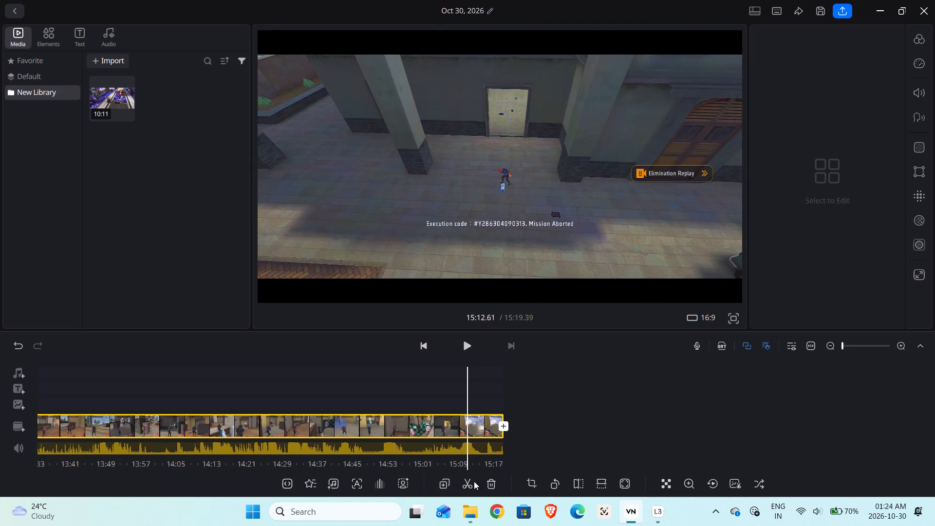
left_click(474, 481)
left_click(484, 426)
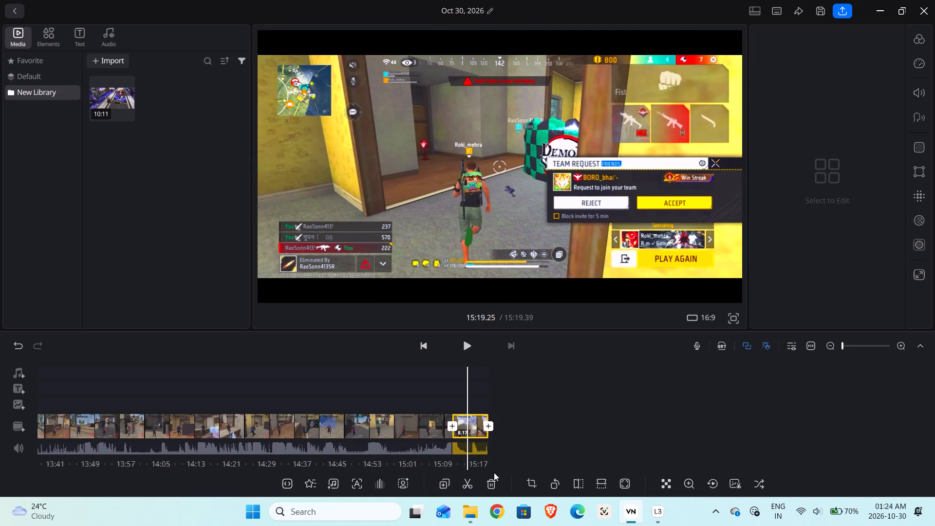
left_click(496, 485)
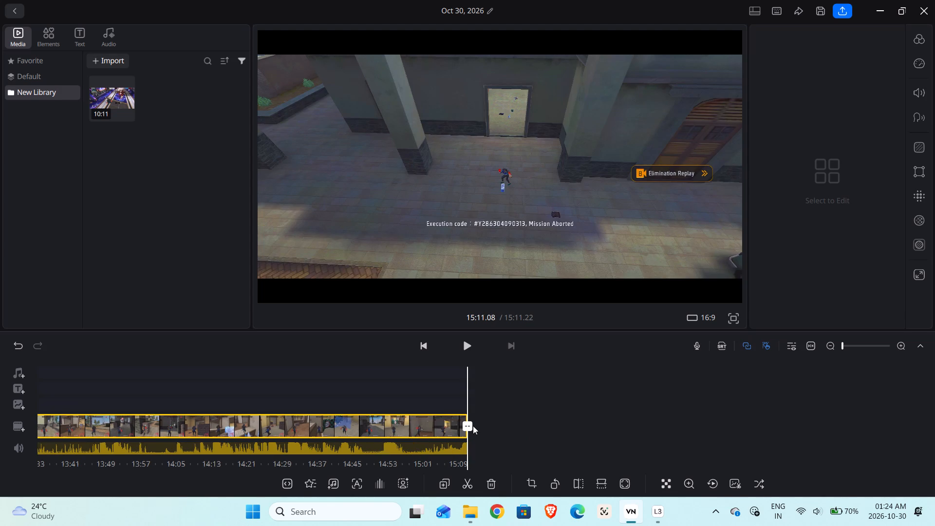
Add a Black fade to the end of the last clip with a duration of 0.5.
left_click(473, 426)
left_click(424, 384)
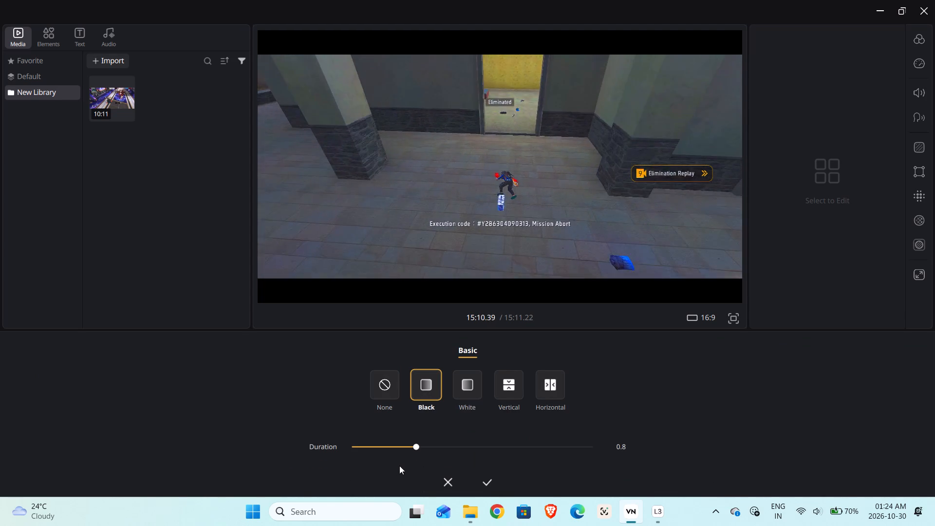
left_click_drag(417, 445, 410, 444)
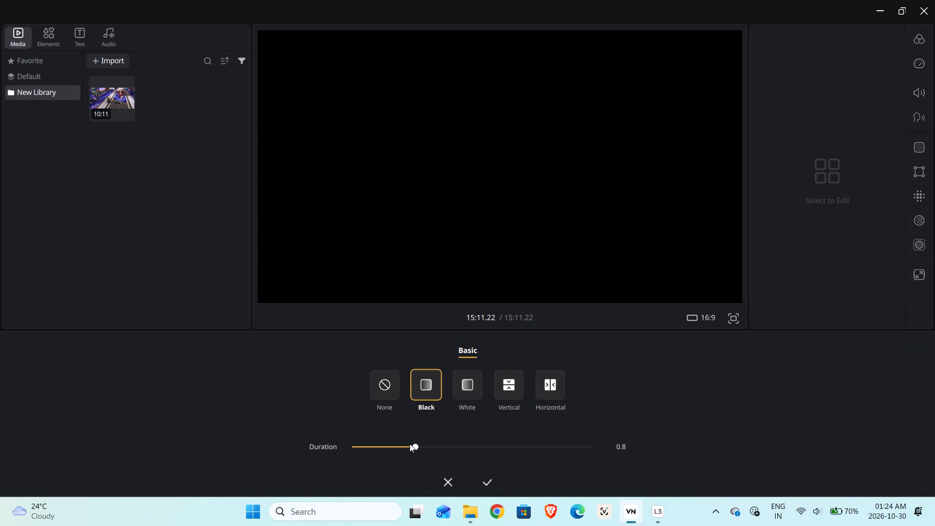
left_click_drag(410, 444, 377, 442)
left_click_drag(377, 442, 386, 447)
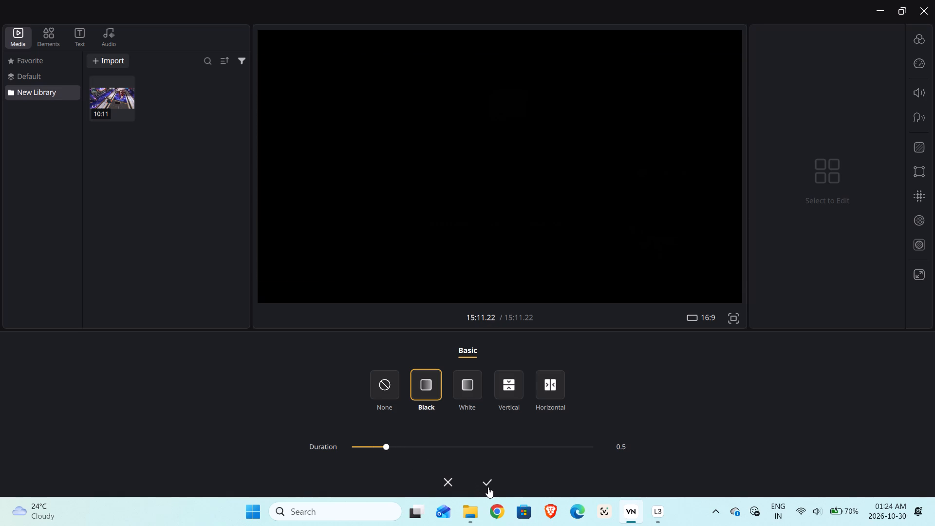
left_click(488, 484)
Return to the start of the timeline and play back the opening gameplay to about 0:15.
left_click_drag(493, 420, 544, 431)
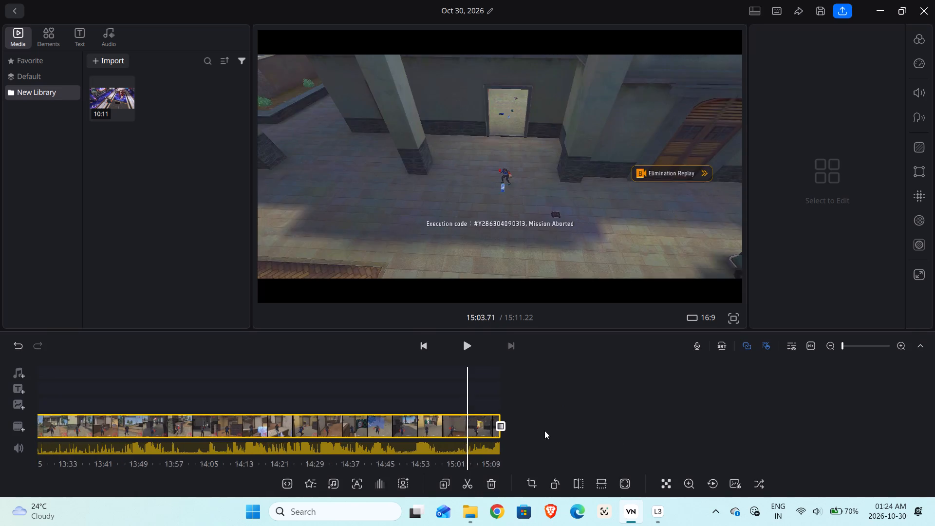
left_click_drag(544, 431, 578, 433)
left_click_drag(367, 382, 693, 421)
left_click_drag(296, 370, 657, 401)
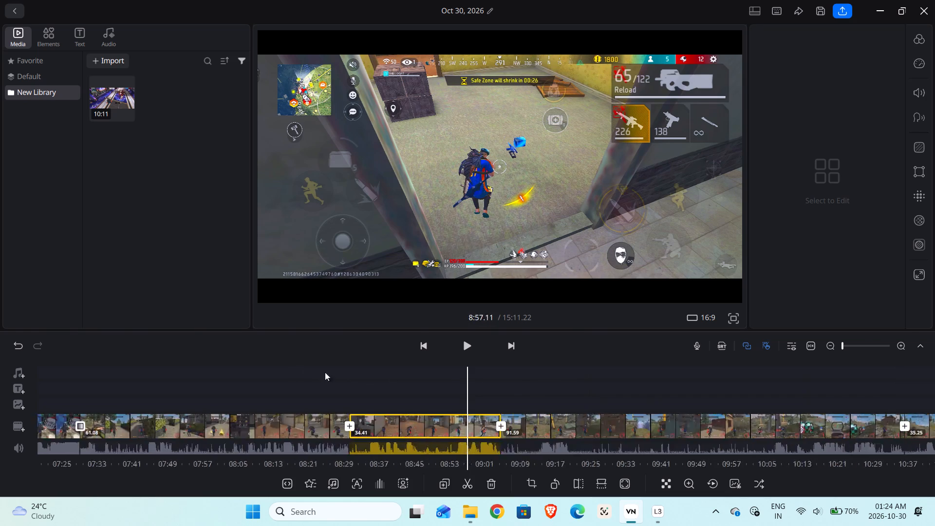
left_click_drag(322, 382, 684, 416)
left_click_drag(358, 394, 667, 400)
left_click_drag(251, 402, 430, 412)
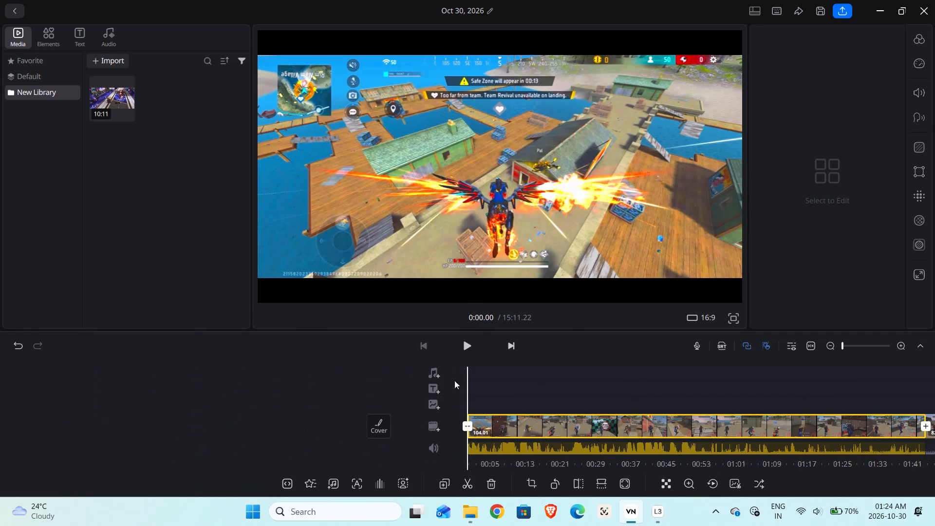
left_click(473, 350)
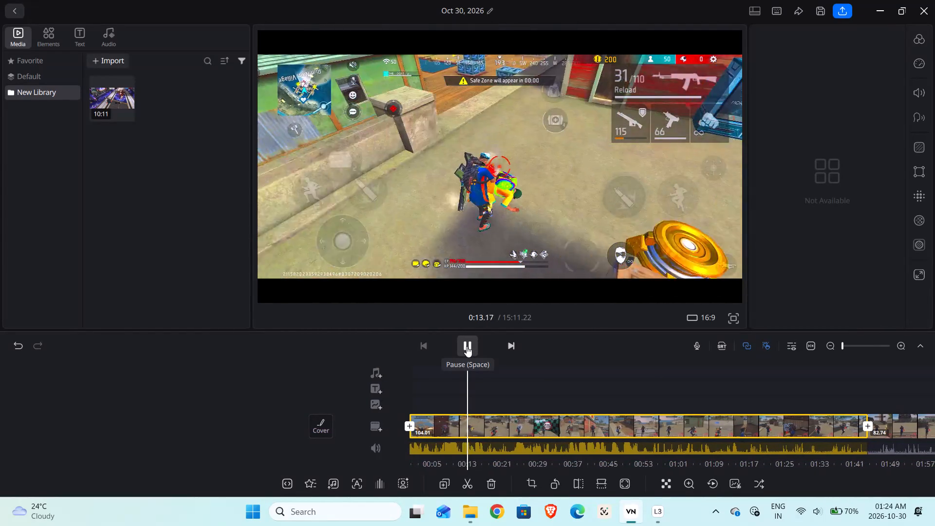
left_click(467, 346)
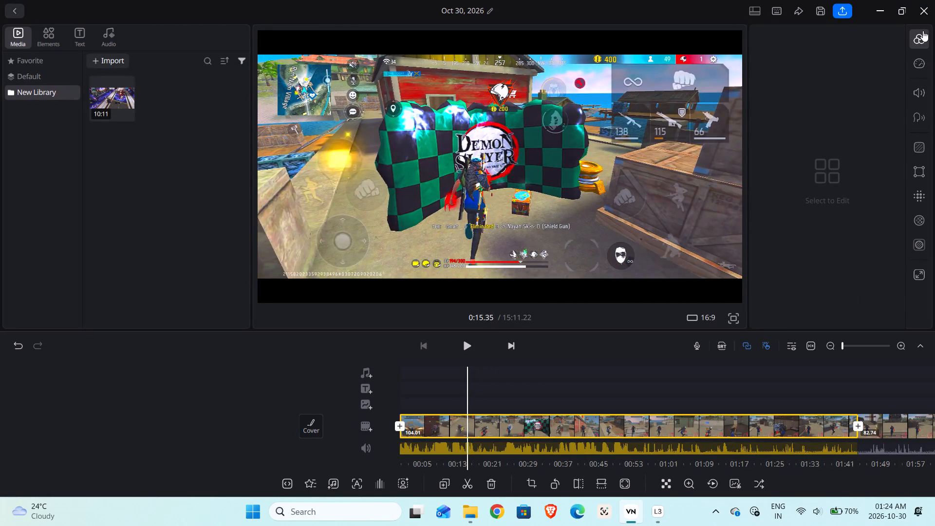
Adjust the first clip's orange tones to Hue -4, Saturation +8 and Lightness +8.
left_click(923, 31)
left_click(868, 38)
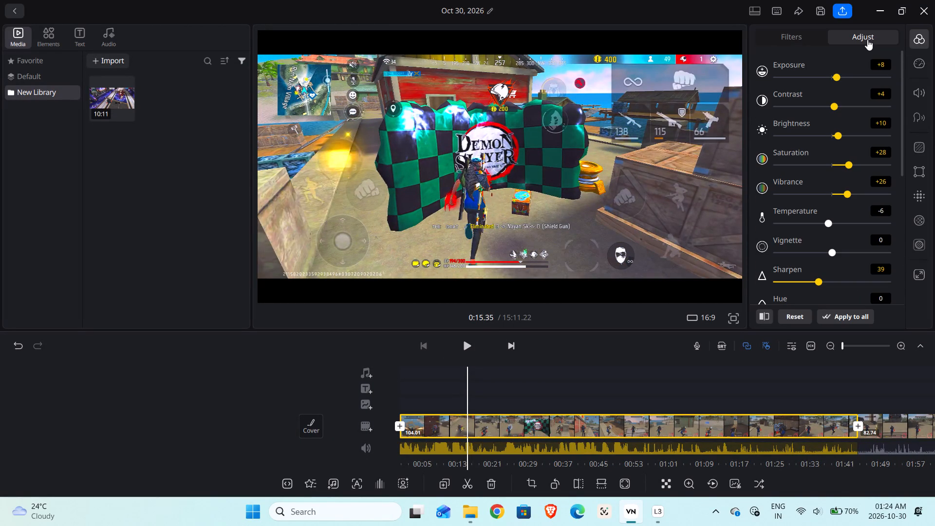
scroll(867, 191, "up", 1)
scroll(867, 191, "down", 4)
scroll(867, 198, "up", 1)
scroll(867, 198, "down", 3)
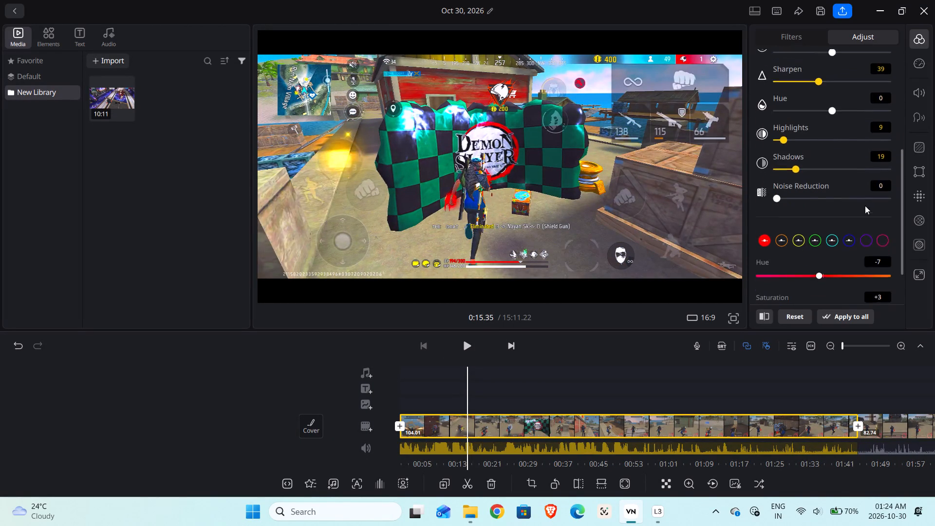
scroll(863, 208, "down", 1)
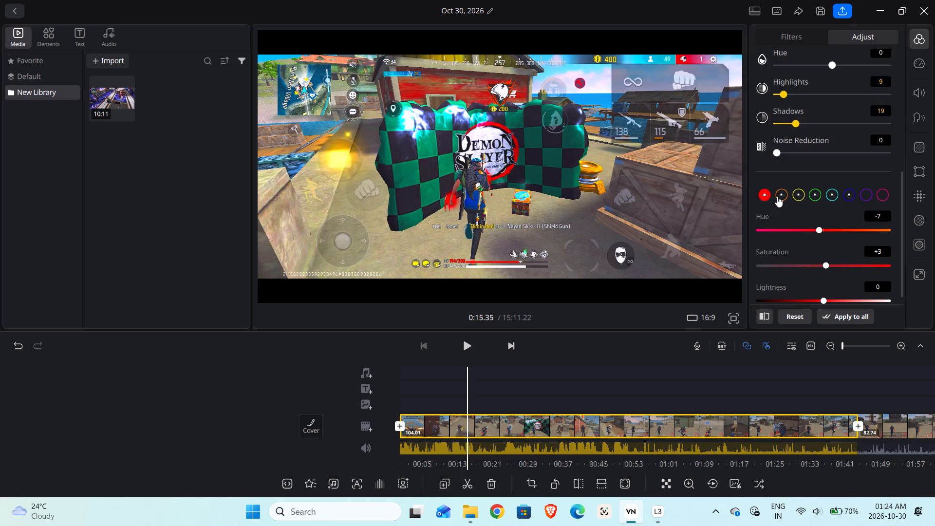
left_click(777, 196)
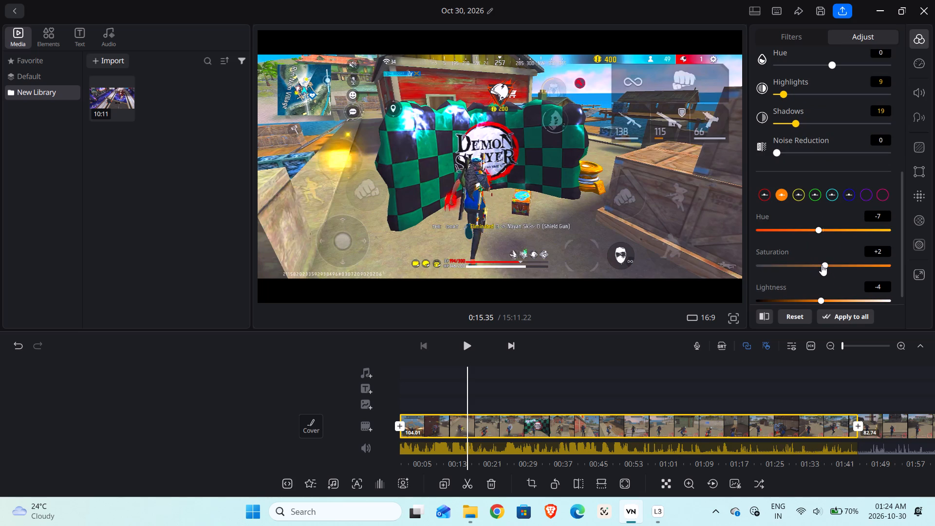
left_click_drag(822, 264, 794, 264)
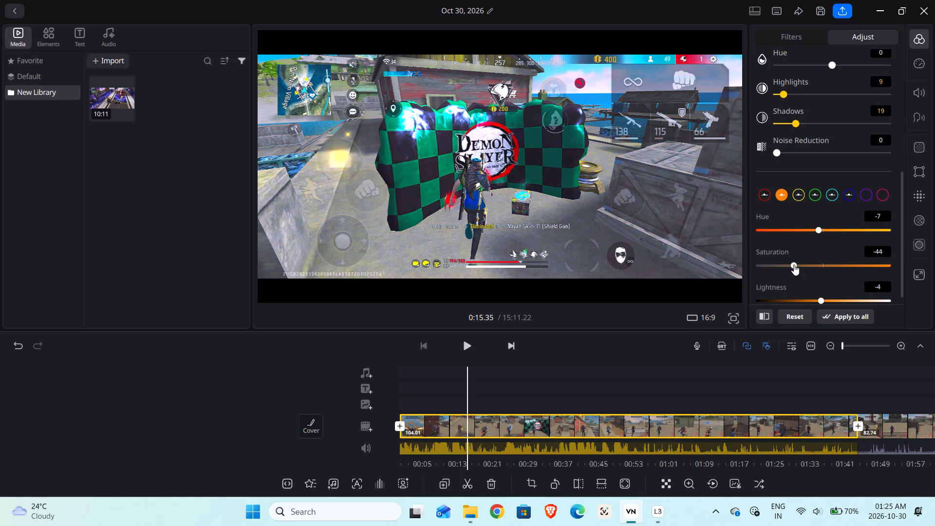
left_click_drag(794, 264, 822, 270)
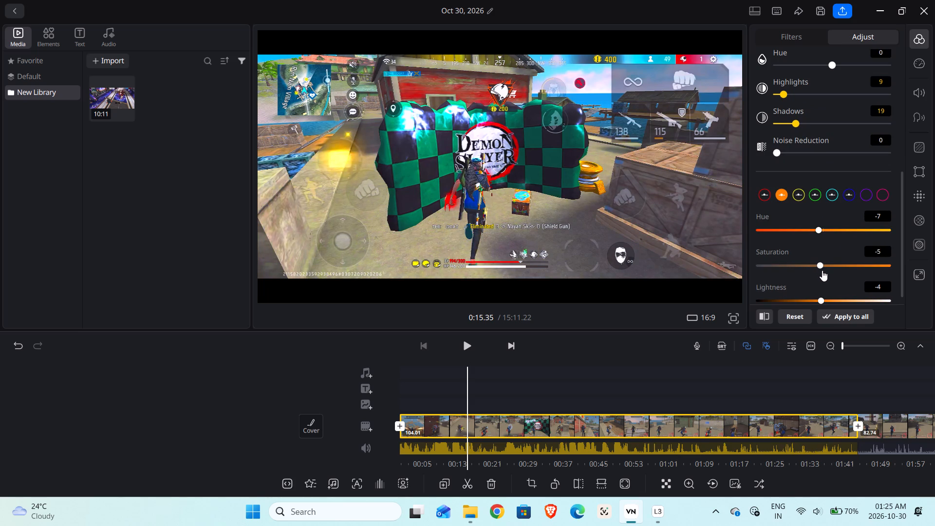
left_click_drag(822, 270, 837, 274)
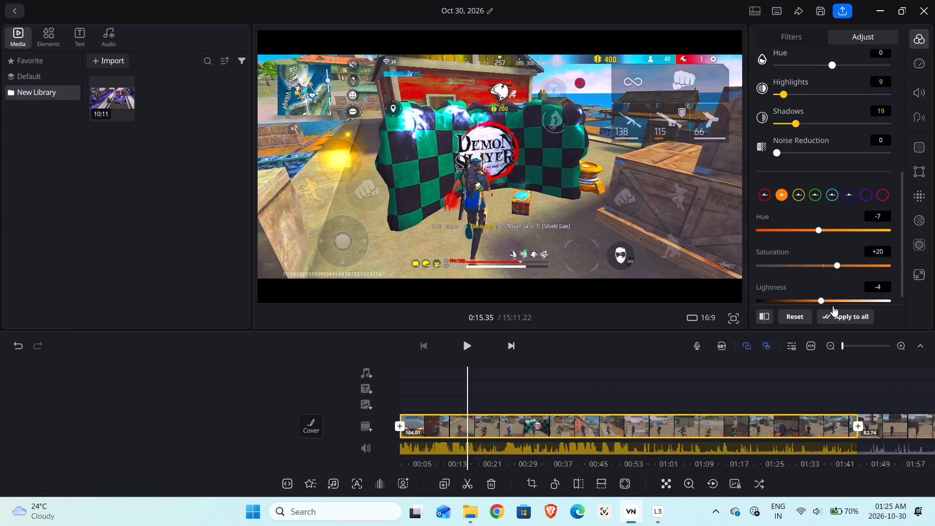
left_click_drag(822, 300, 801, 297)
left_click_drag(801, 297, 806, 295)
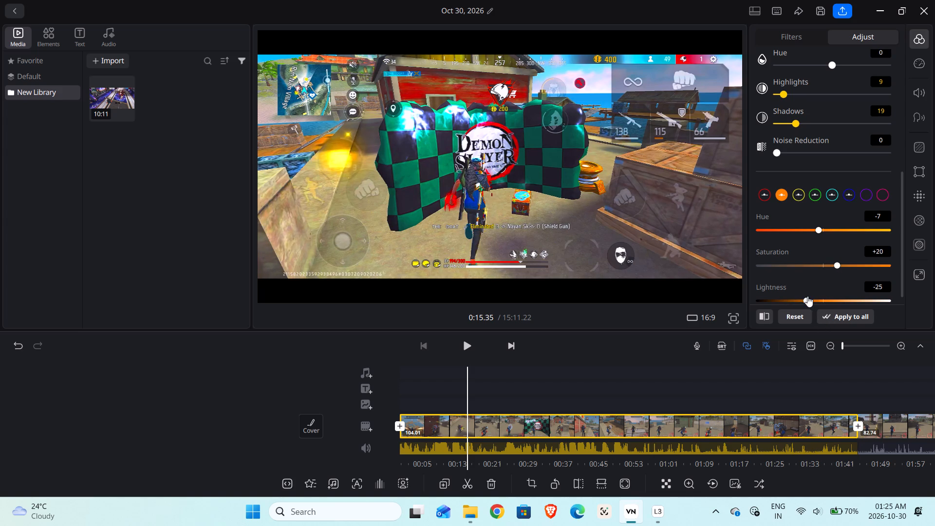
left_click_drag(808, 301, 808, 301)
left_click_drag(808, 301, 829, 308)
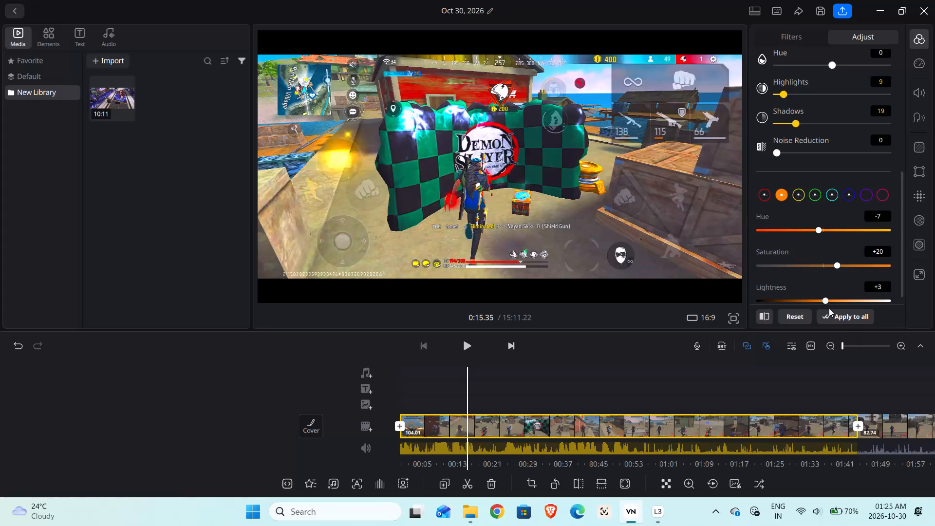
left_click_drag(829, 308, 804, 308)
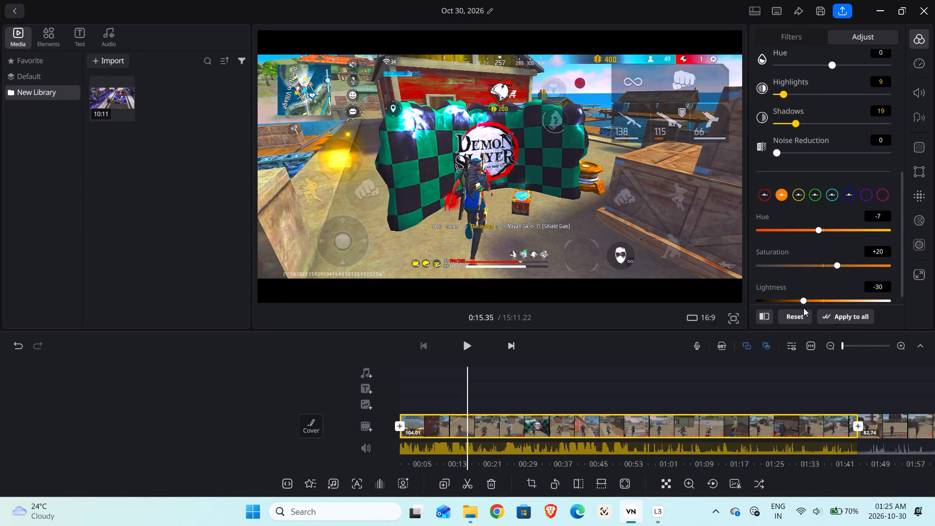
left_click_drag(804, 308, 823, 314)
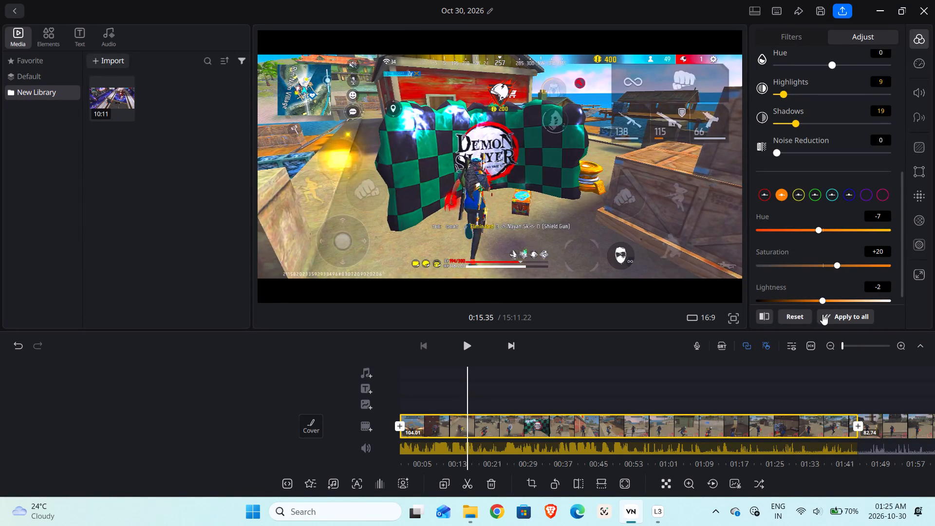
left_click_drag(823, 314, 829, 318)
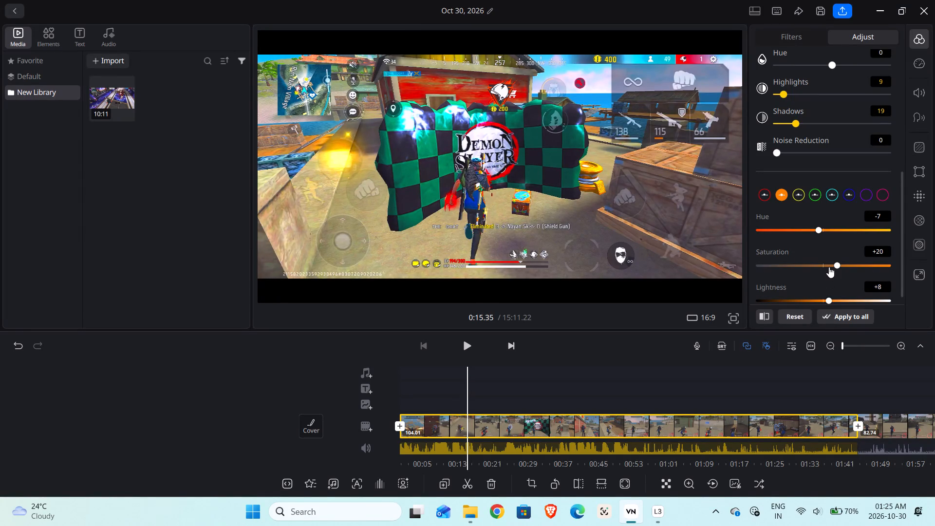
left_click(829, 267)
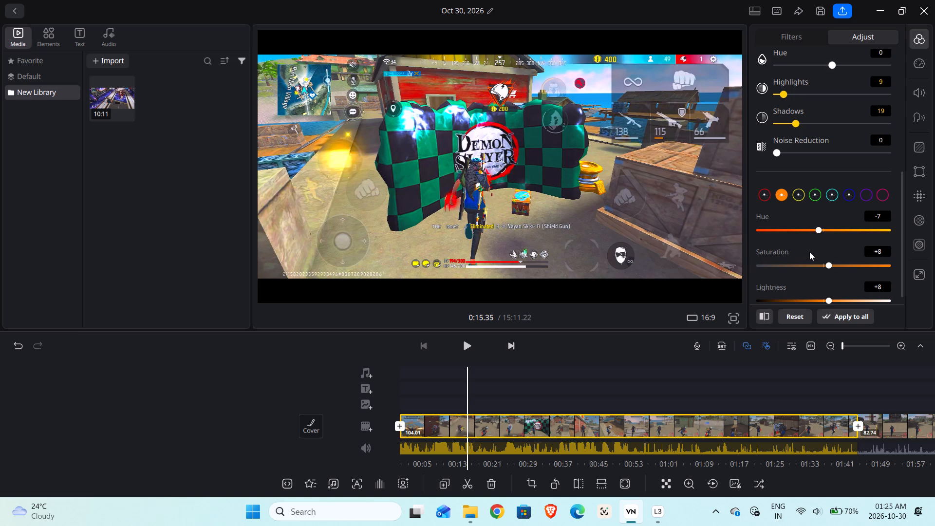
left_click(821, 228)
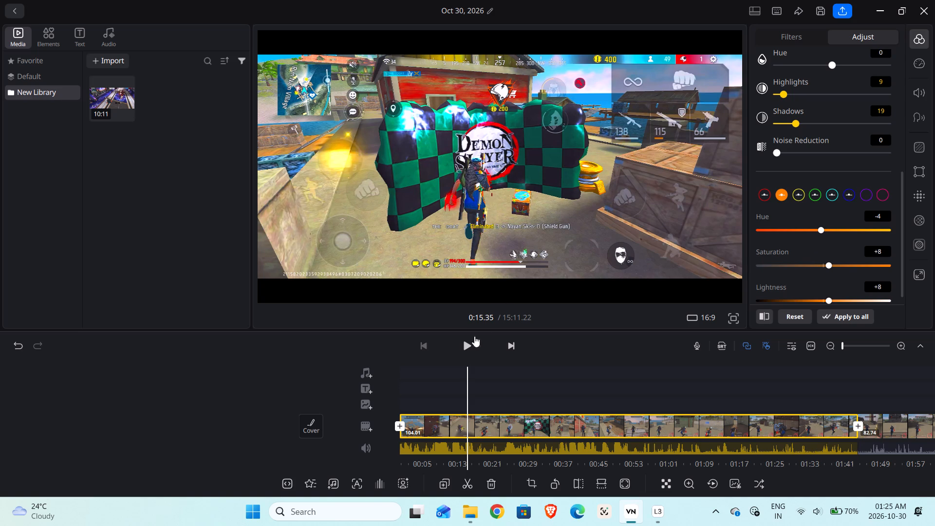
Preview the clip to about 0:19, then set its Brightness to +13 and apply the adjustments to all clips.
left_click(468, 343)
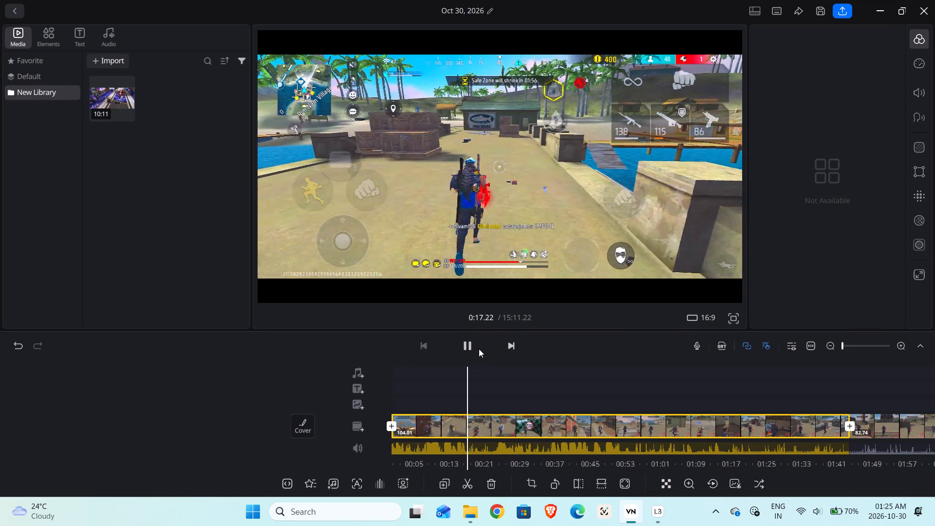
left_click(479, 349)
left_click(473, 343)
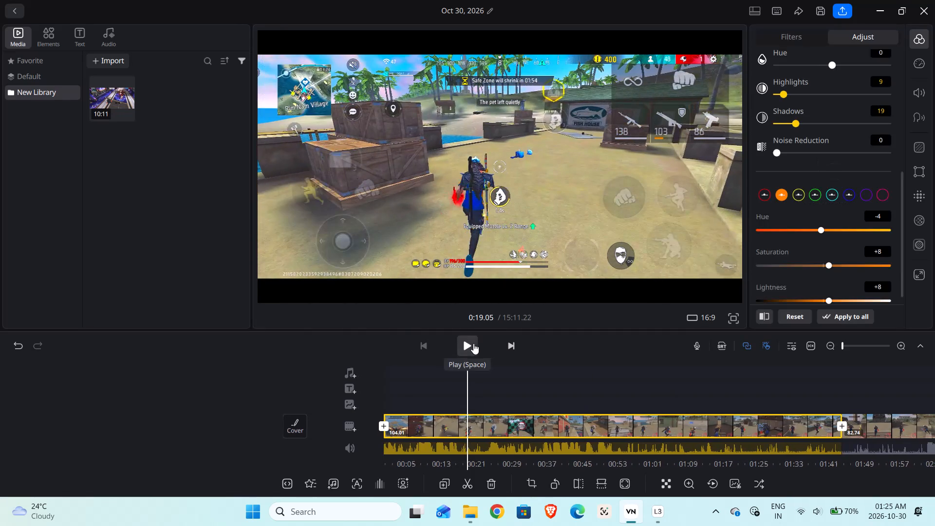
scroll(847, 110, "down", 1)
scroll(847, 110, "up", 7)
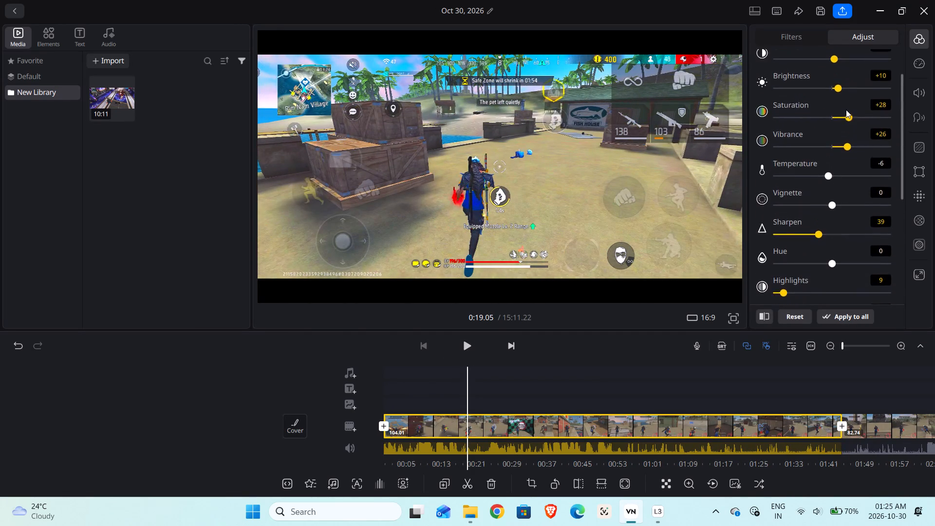
scroll(846, 110, "up", 1)
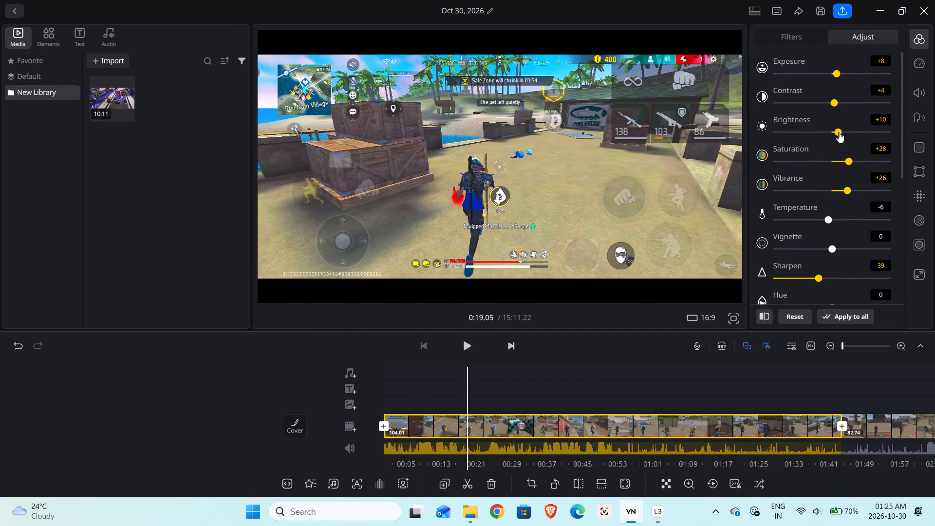
left_click(840, 134)
left_click(837, 318)
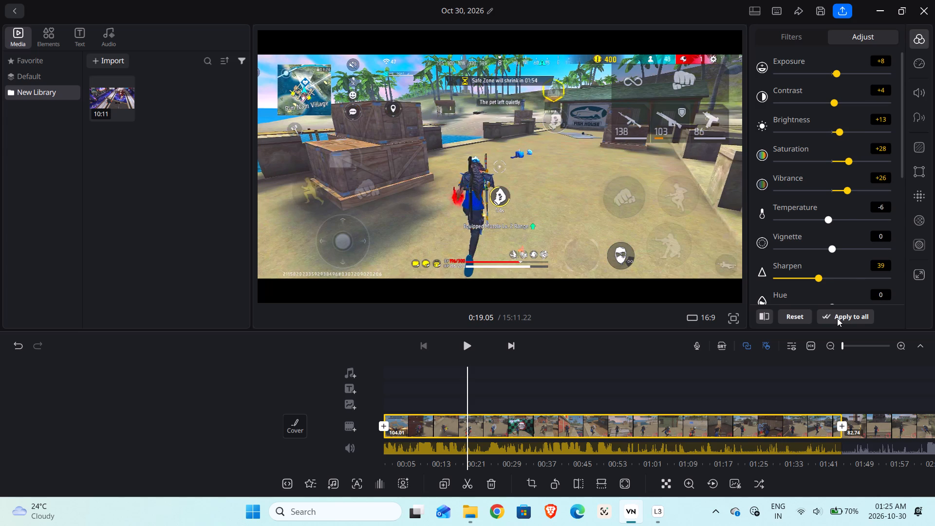
left_click(846, 314)
Set the first clip's Vibrance to +25, preview it to about 0:24, and apply the adjustments to all clips.
left_click(848, 189)
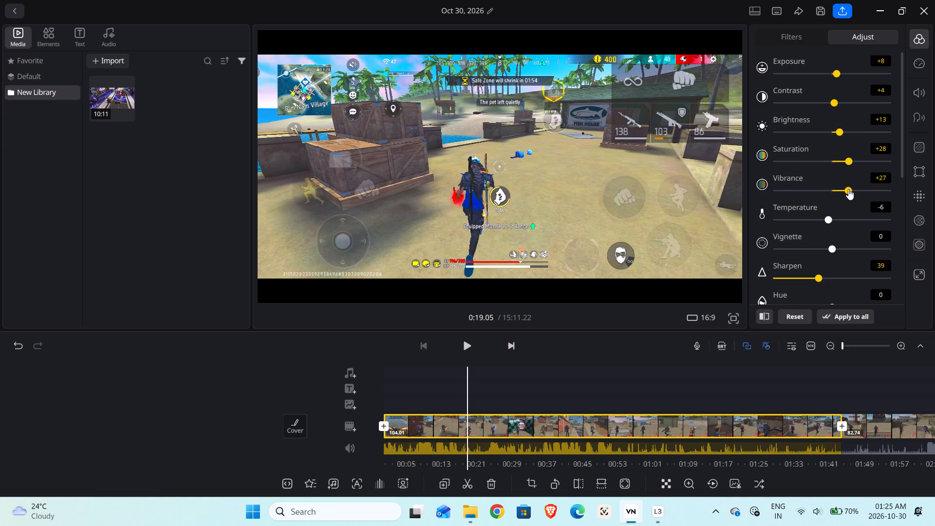
left_click(847, 189)
left_click(467, 346)
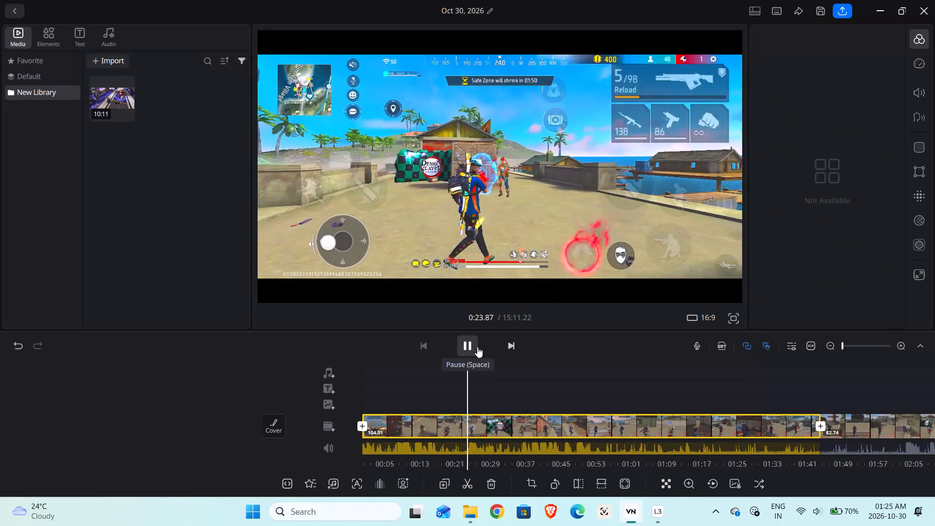
left_click(472, 347)
left_click(838, 318)
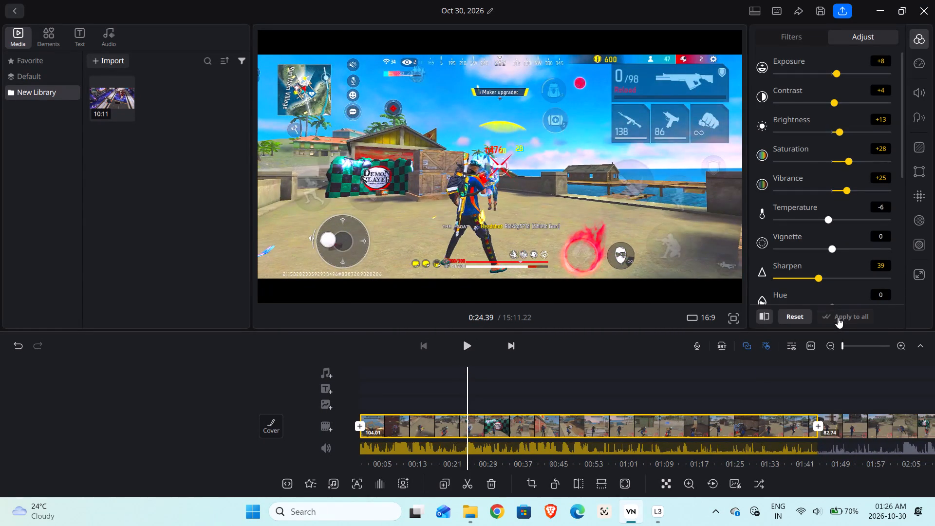
left_click(918, 37)
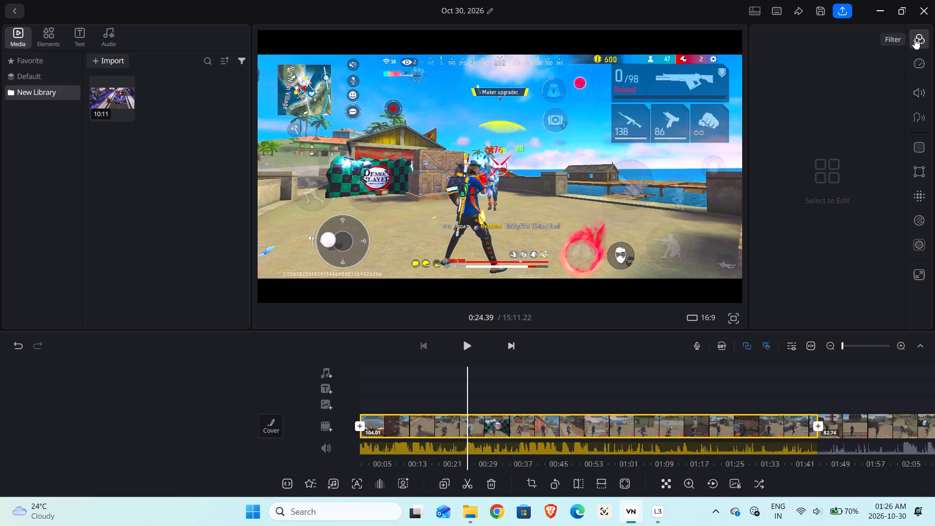
Return to the start of the timeline and export the full video at 2.7K resolution and 60 fps to the VN videos folder.
left_click_drag(491, 382, 637, 386)
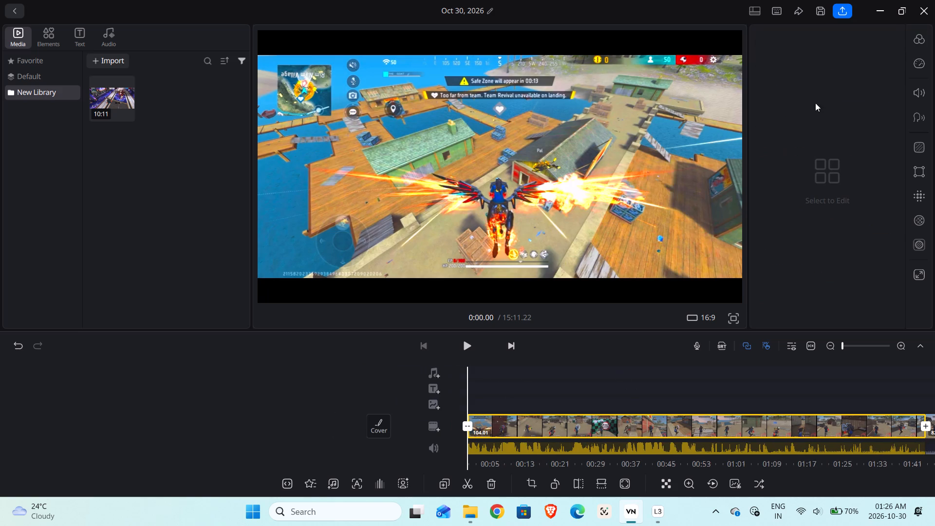
left_click(843, 9)
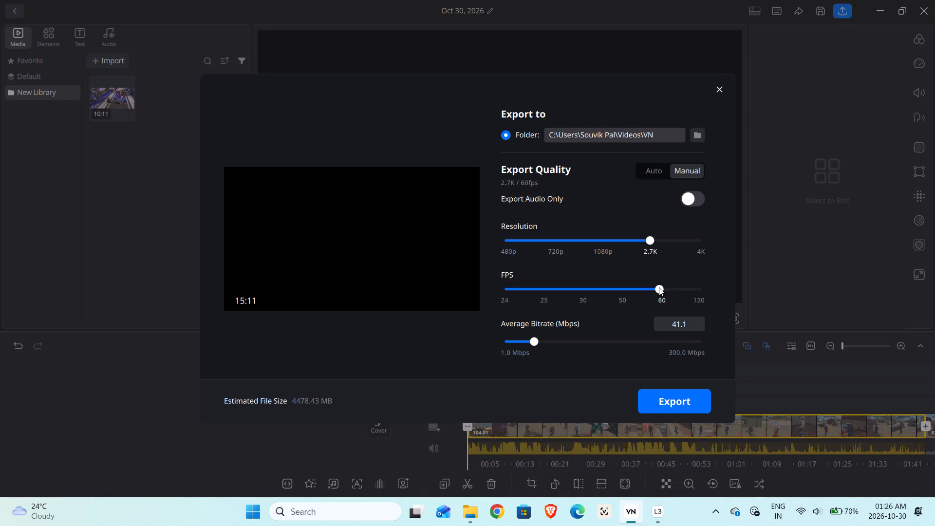
left_click(678, 398)
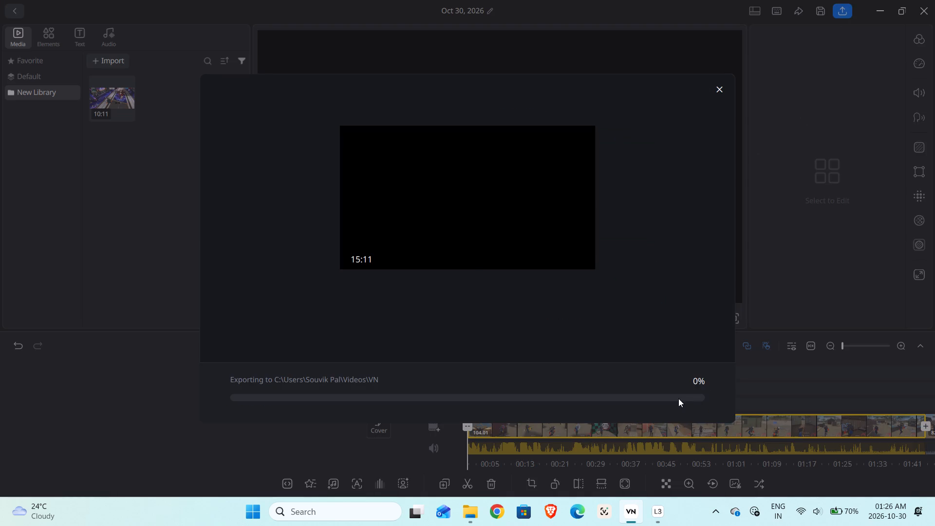